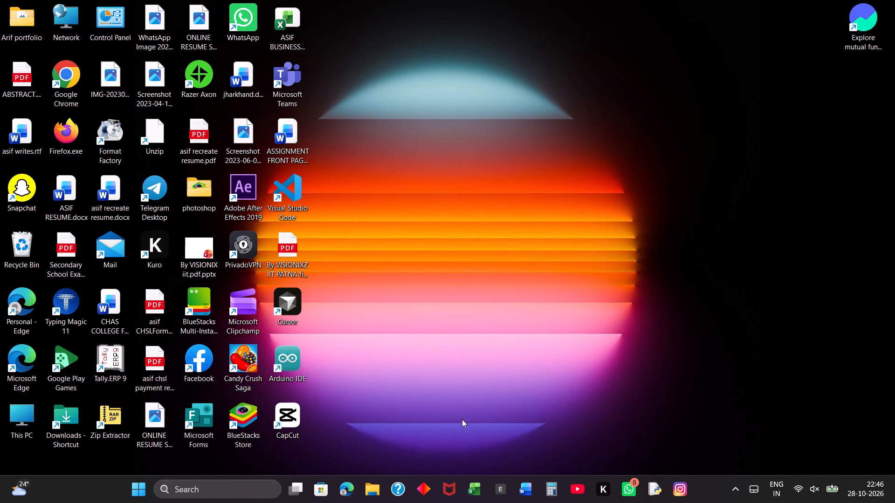
Connect to the VPN profile named vpn 1.
left_click(801, 491)
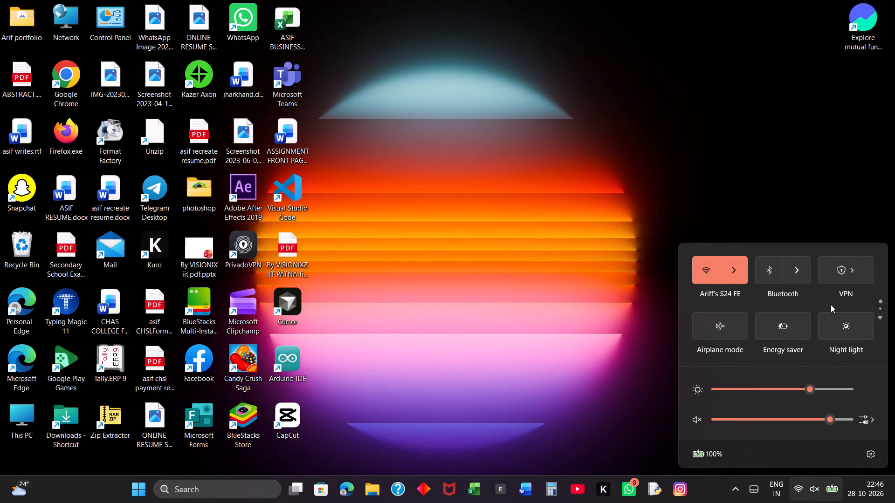
left_click(836, 263)
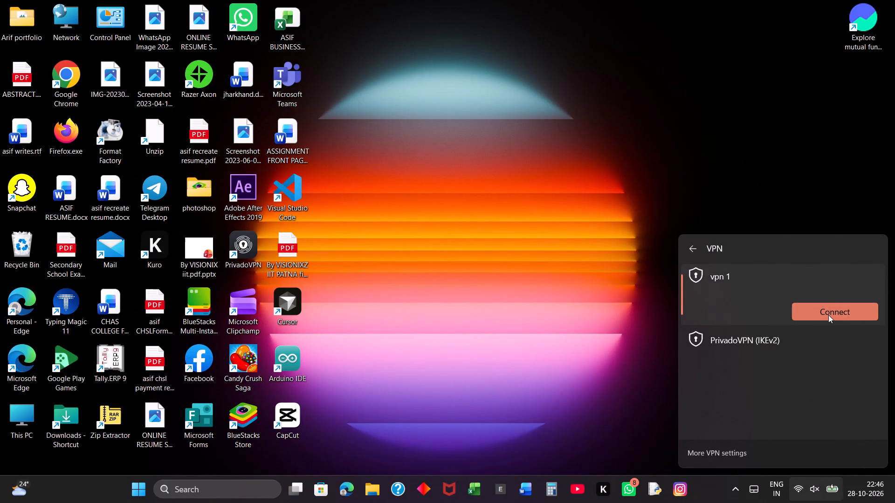
left_click(828, 315)
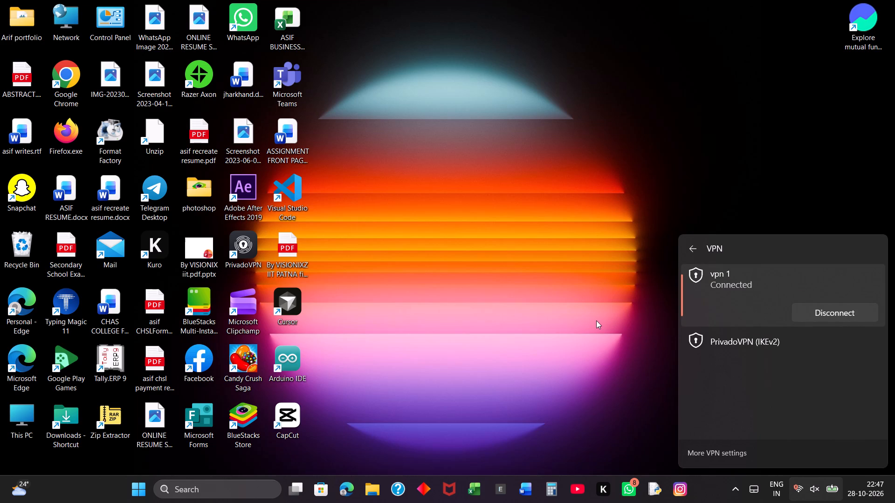
left_click(576, 327)
Open CapCut from the desktop.
double_click(296, 407)
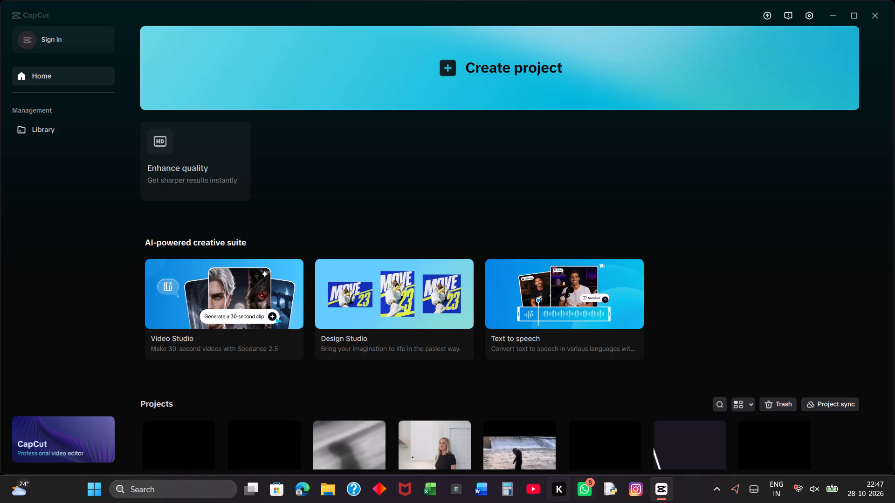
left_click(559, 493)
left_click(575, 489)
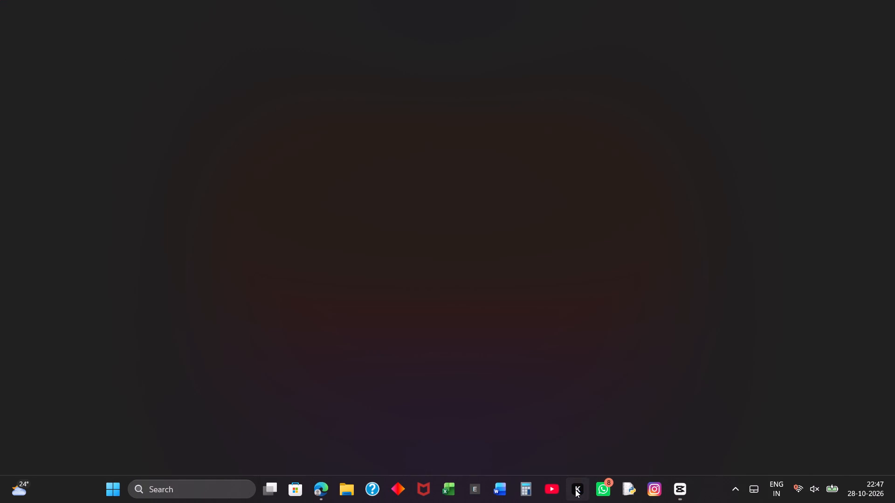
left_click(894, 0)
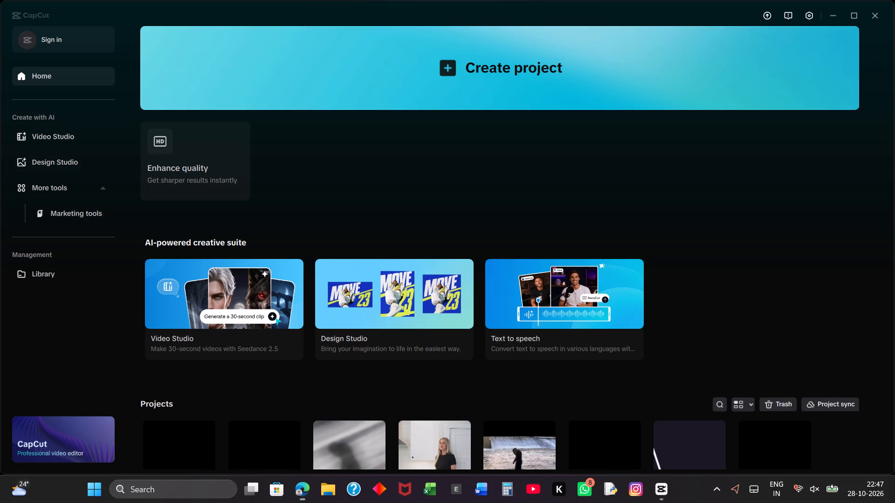
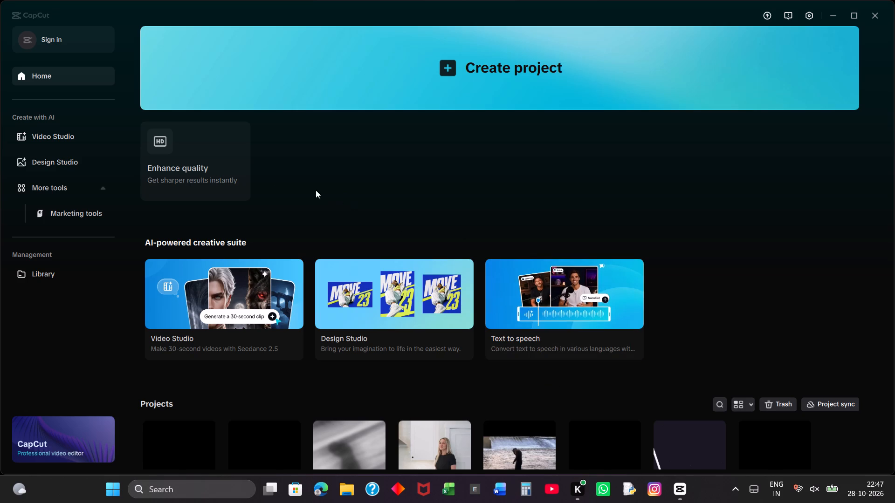
Look through the existing projects on the CapCut home page.
scroll(202, 190, "down", 2)
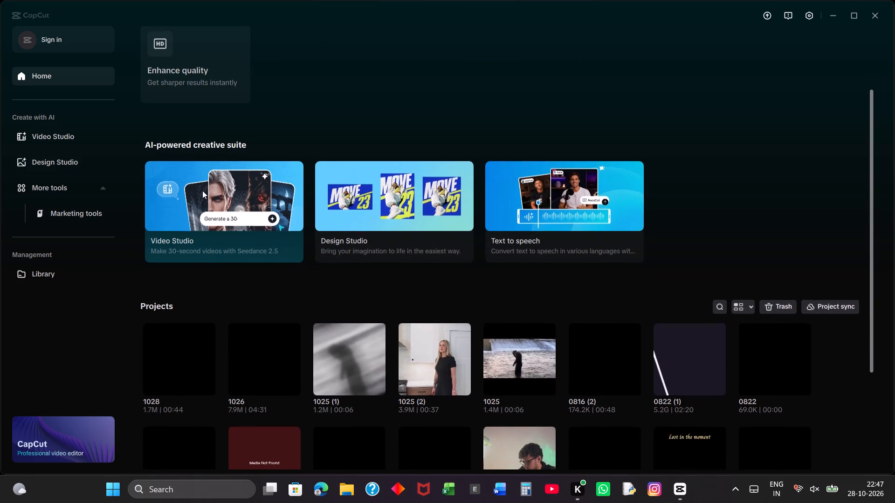
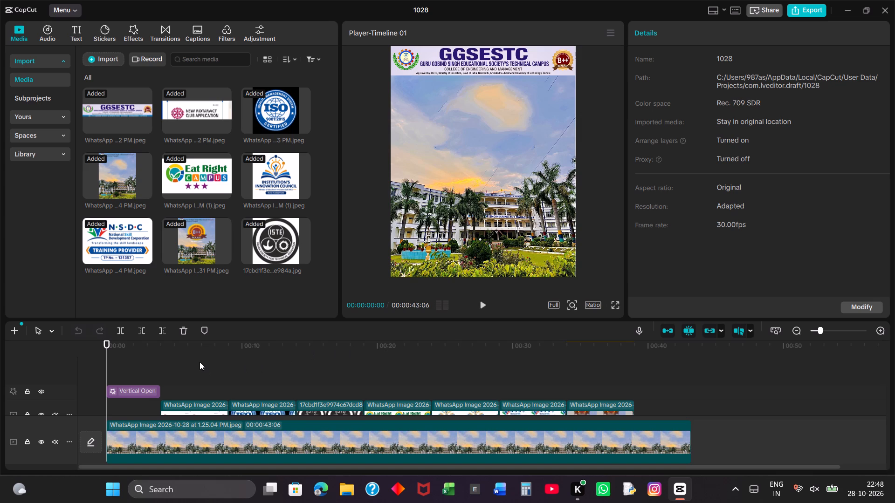
Play the project from the beginning to review the opening and the first logo's appearance.
key("space")
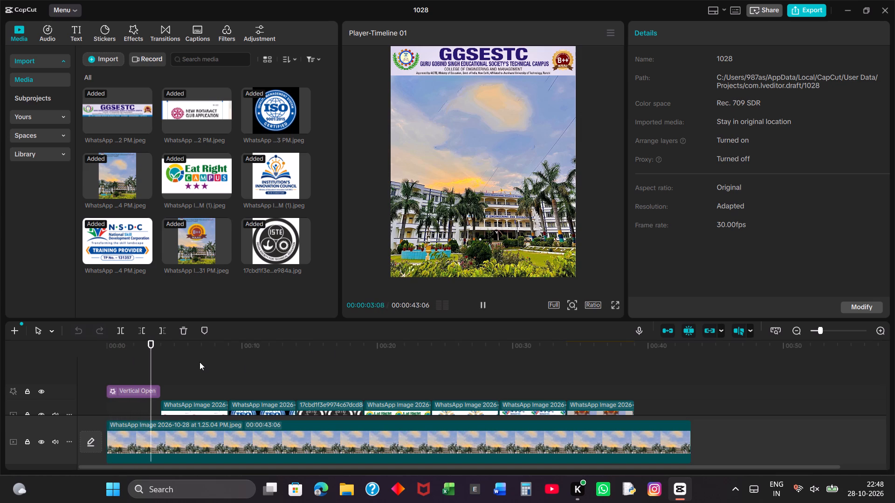
key("space")
key("space")
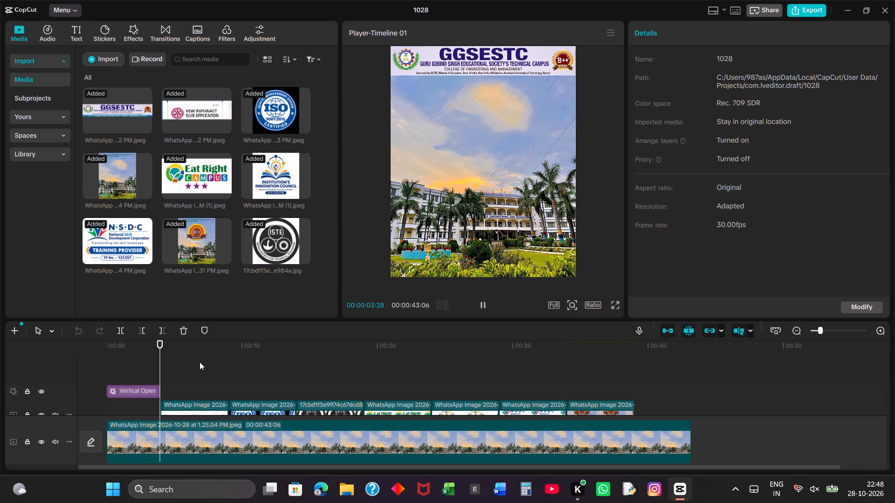
key("space")
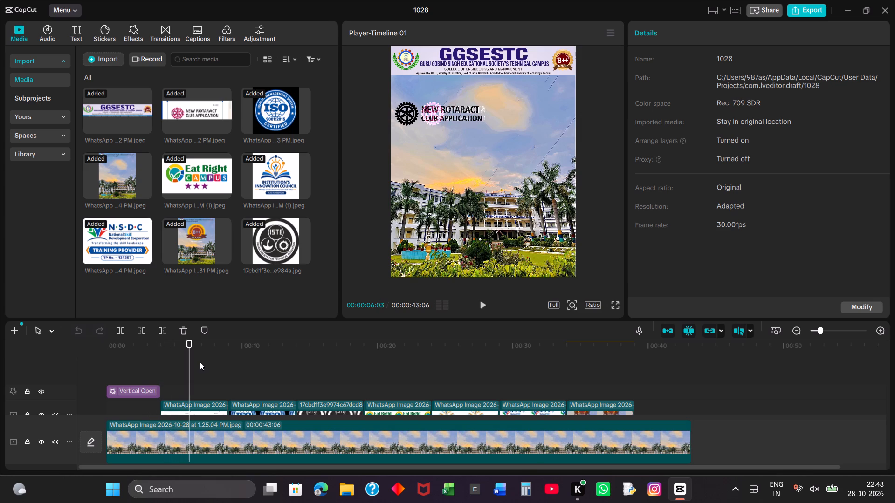
key("space")
key("space")
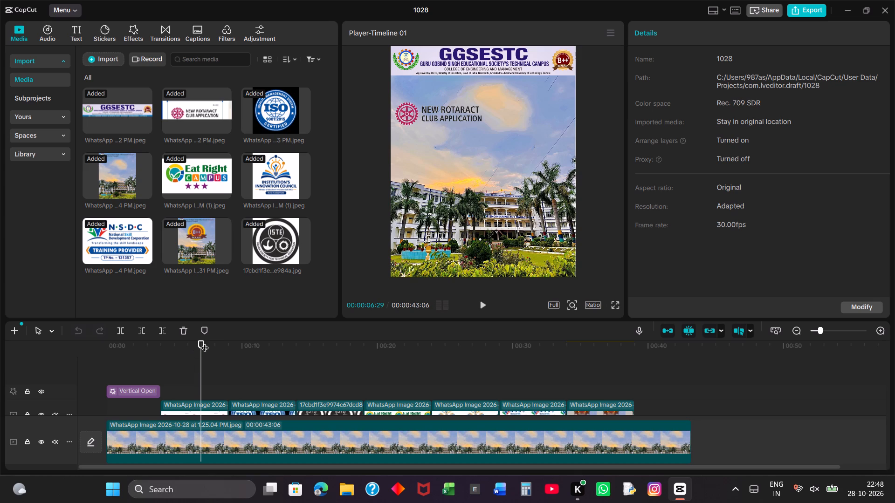
Turn off the chroma key on the New Rotaract Club Application logo clip and choose None as its In animation.
left_click_drag(205, 342, 183, 368)
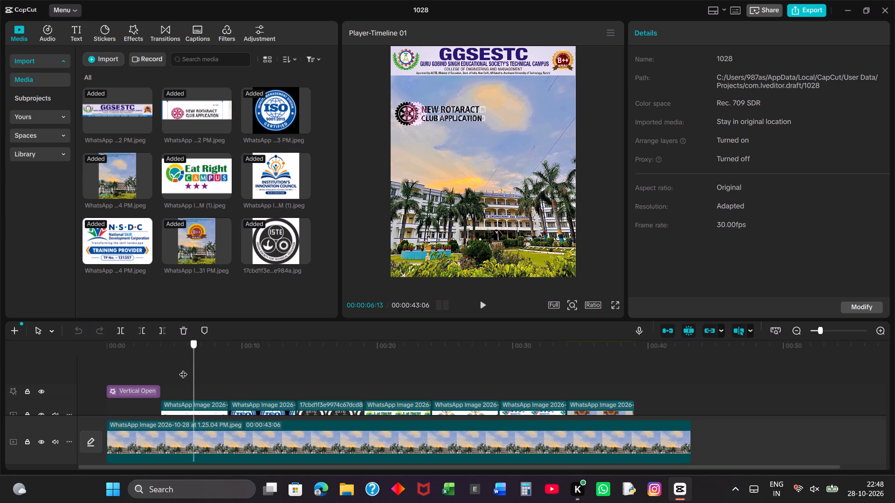
left_click_drag(183, 368, 188, 383)
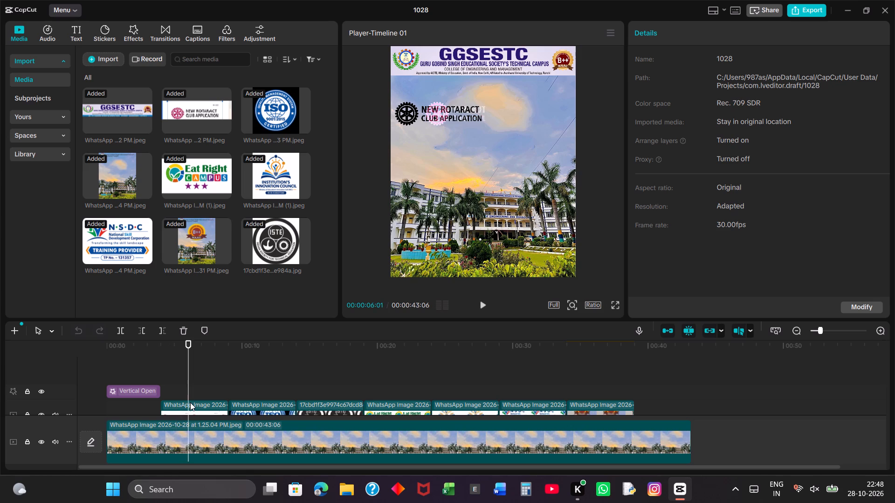
left_click(190, 402)
scroll(184, 404, "down", 2)
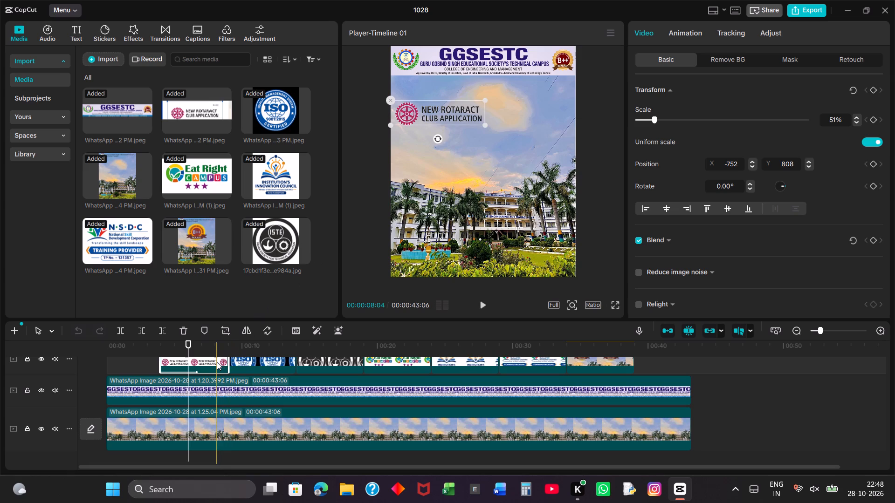
left_click(721, 55)
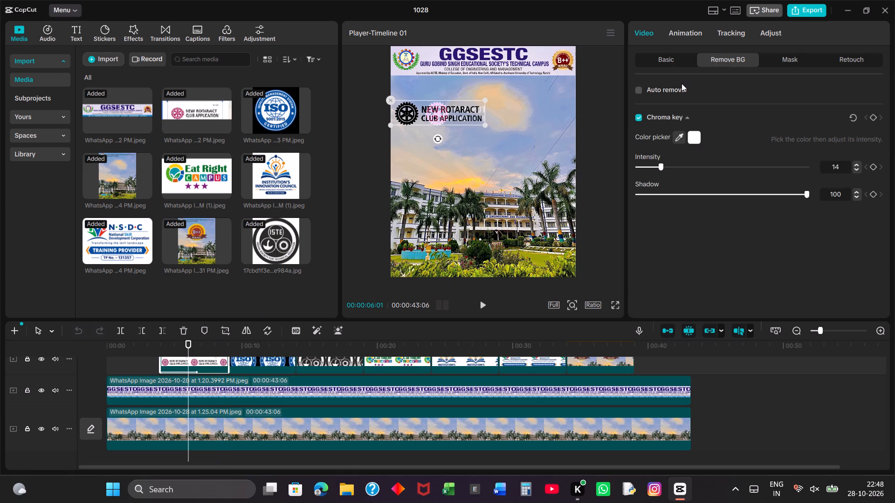
left_click(639, 115)
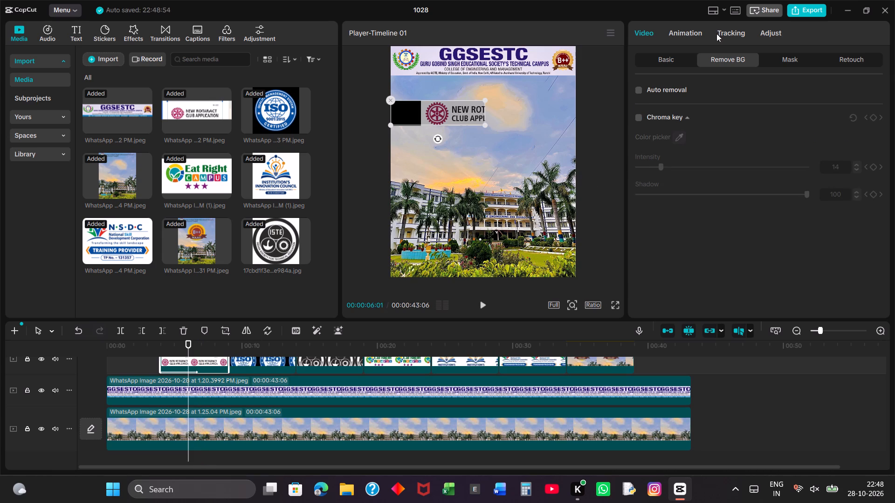
left_click(682, 30)
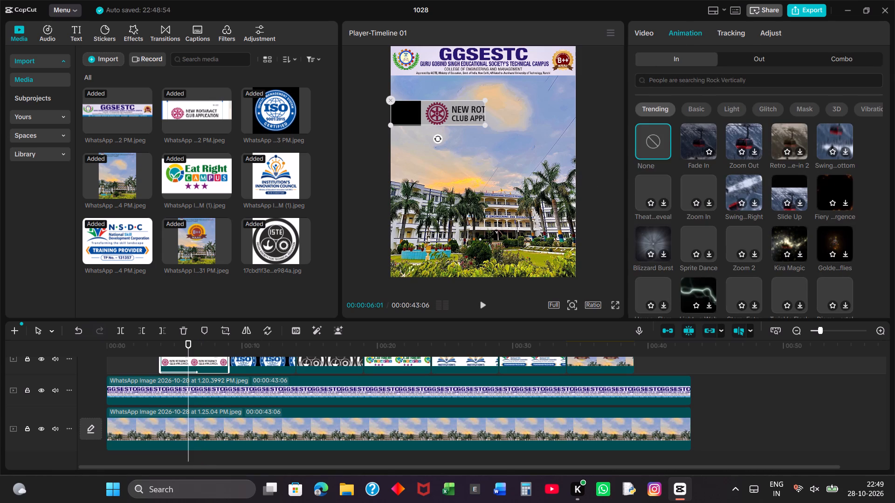
left_click(658, 135)
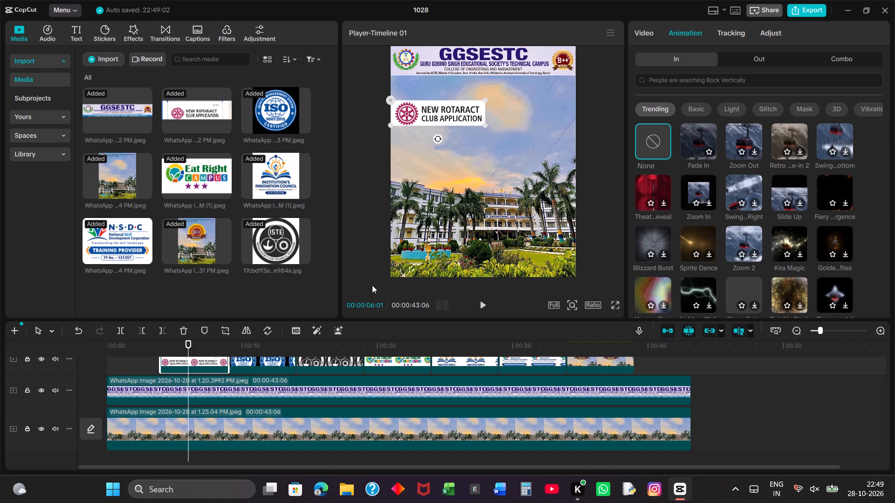
Check the ISO logo clip, and turn off the chroma key on the ISTE logo clip.
left_click(260, 368)
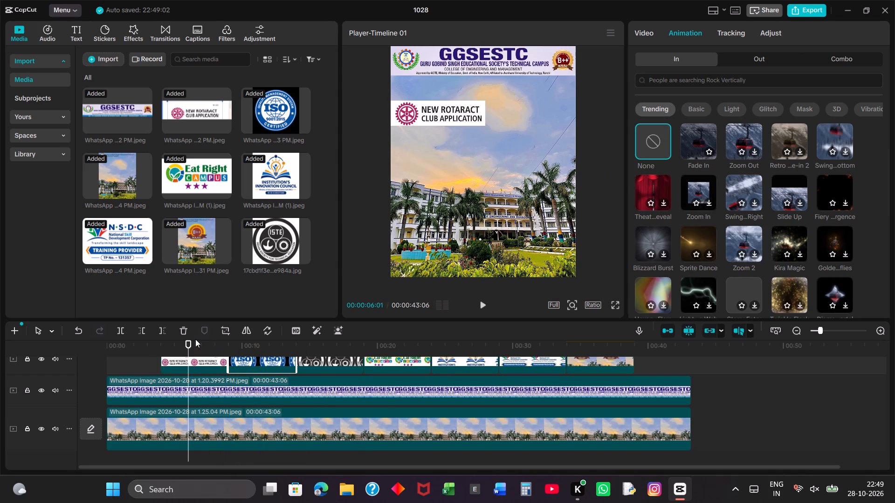
left_click_drag(188, 341, 267, 347)
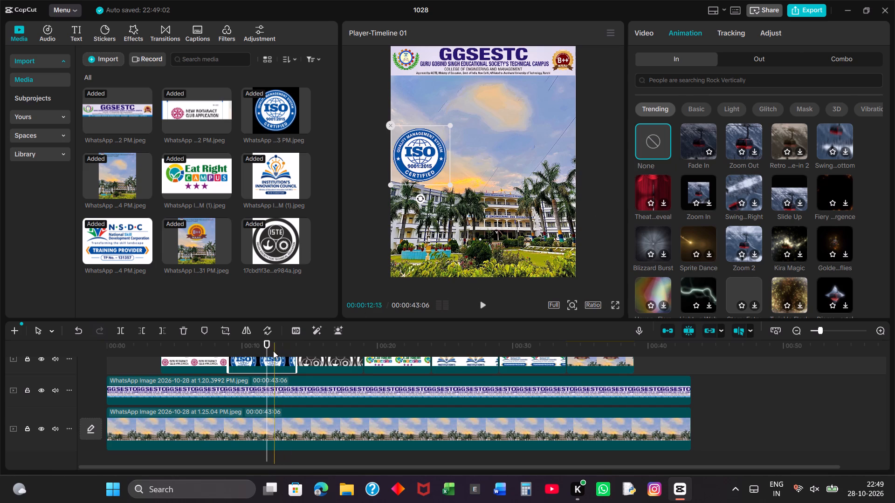
left_click_drag(268, 347, 336, 350)
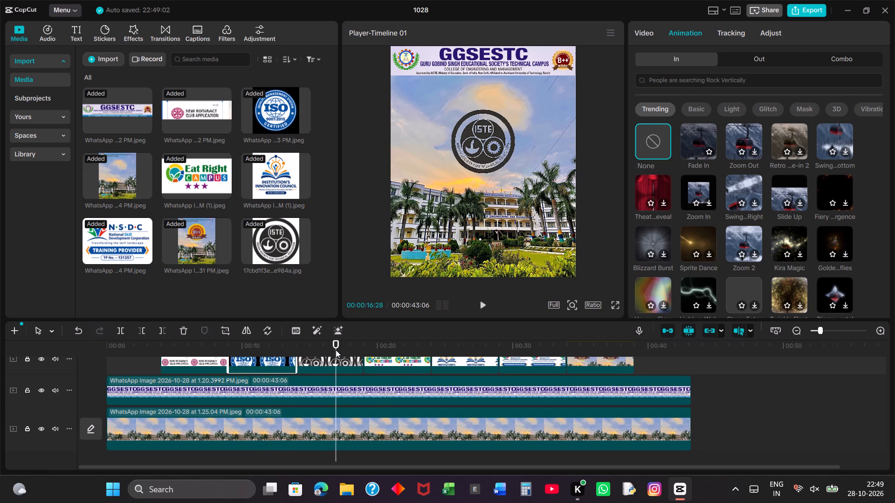
left_click(330, 361)
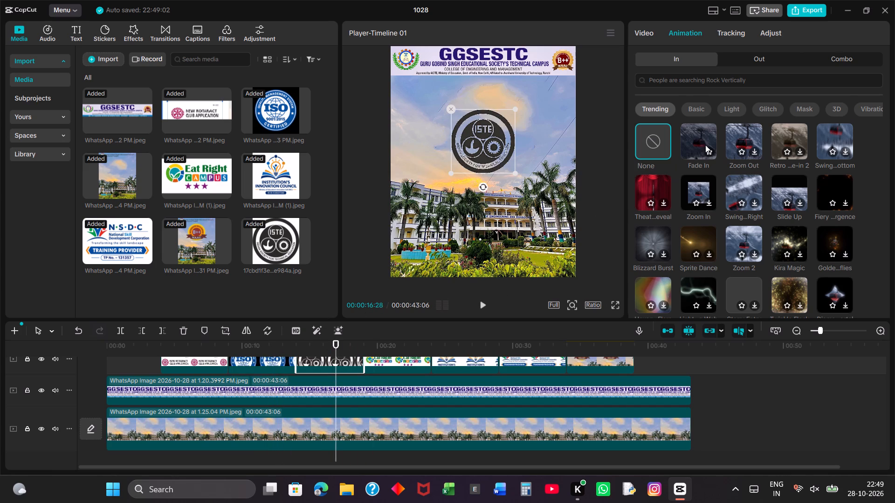
left_click(647, 33)
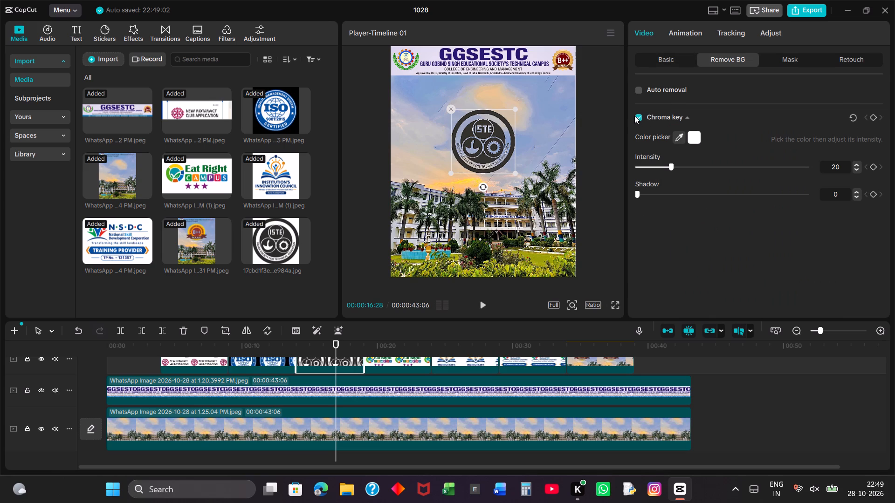
left_click(638, 116)
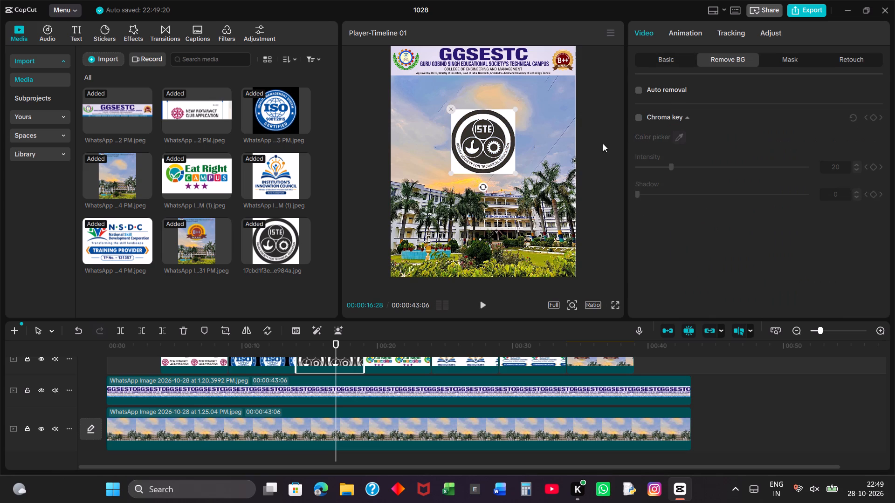
Turn off the chroma key on the Eat Right Campus logo clip.
left_click(399, 357)
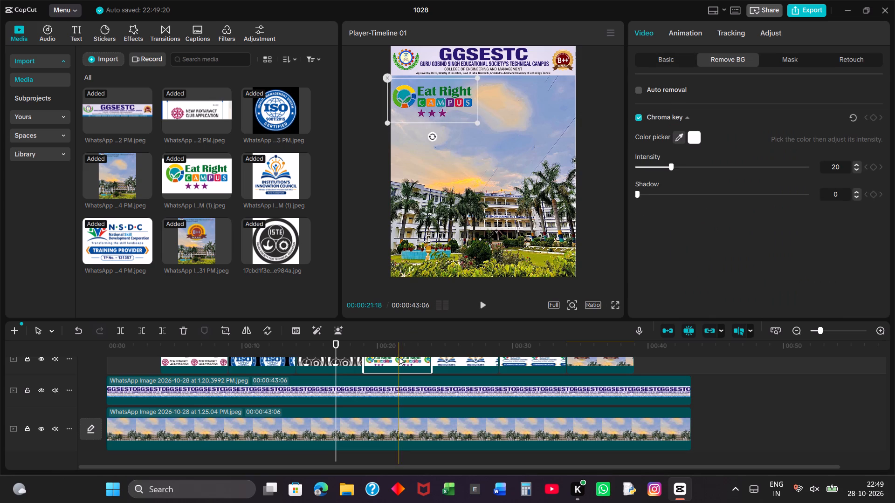
left_click_drag(336, 350, 392, 346)
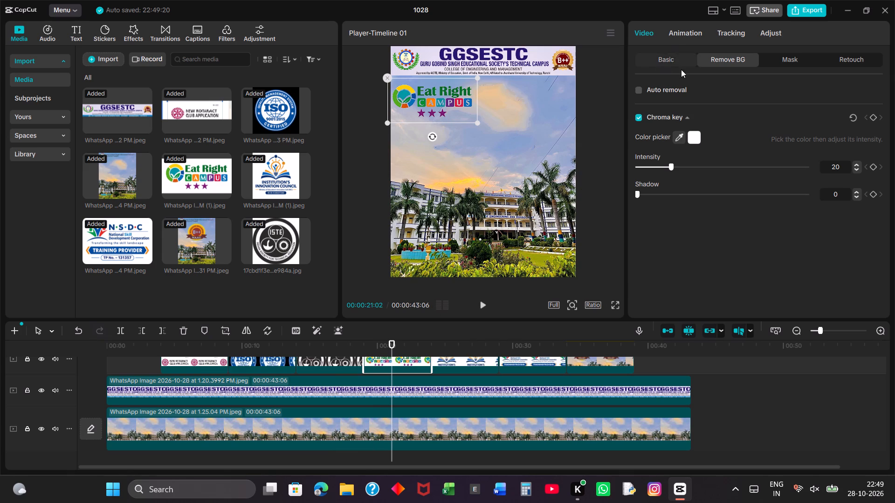
left_click(637, 120)
Turn off the chroma key on the Institution's Innovation Council logo clip.
left_click_drag(389, 351, 438, 352)
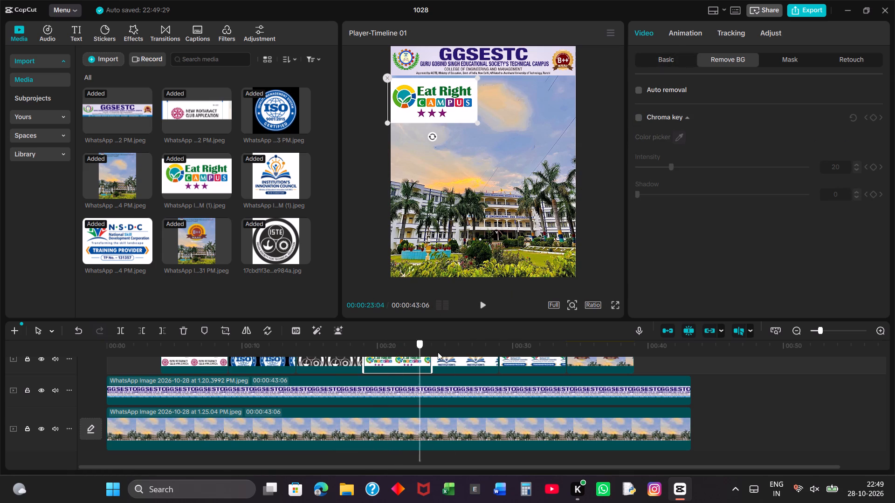
left_click_drag(438, 352, 471, 347)
left_click(459, 359)
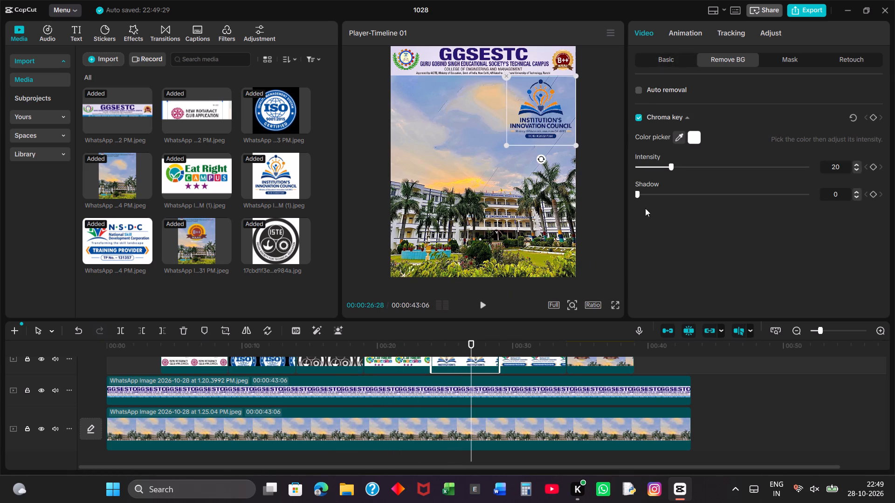
left_click(640, 117)
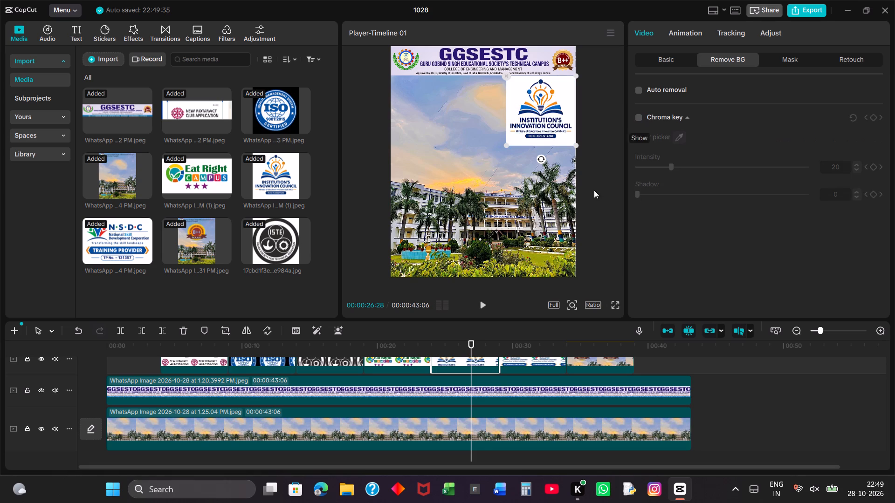
Turn off the chroma key on the NSDC Training Provider logo clip, dismissing the antivirus notice.
left_click_drag(469, 353, 548, 340)
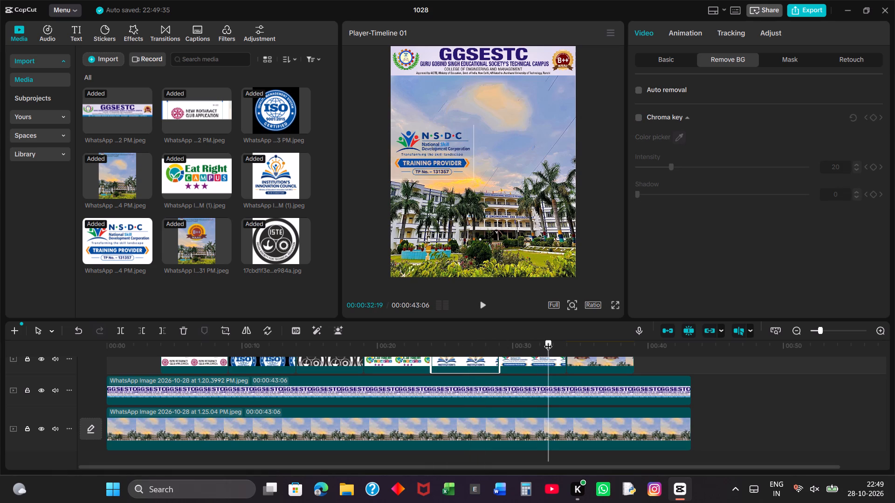
left_click_drag(548, 340, 544, 341)
left_click(544, 362)
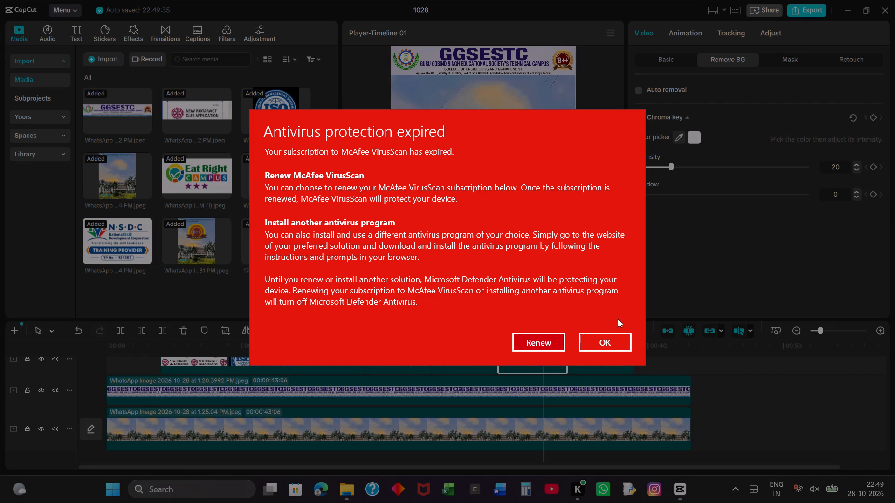
left_click(610, 334)
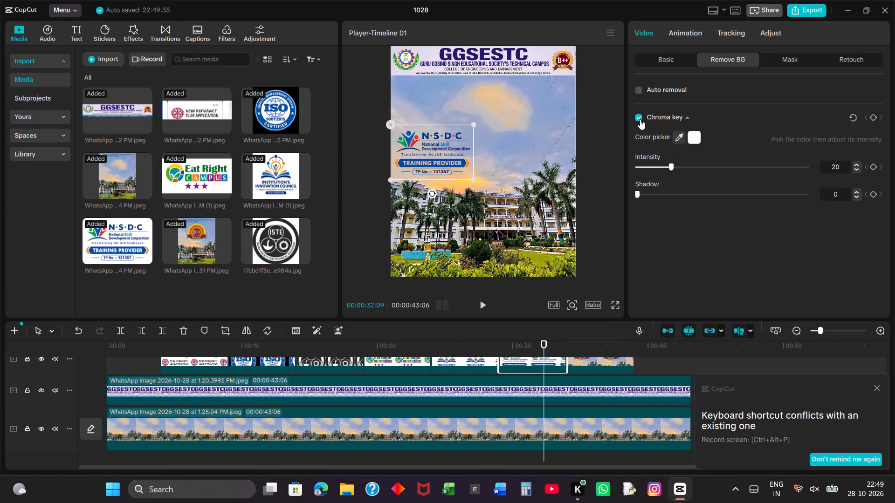
left_click(640, 119)
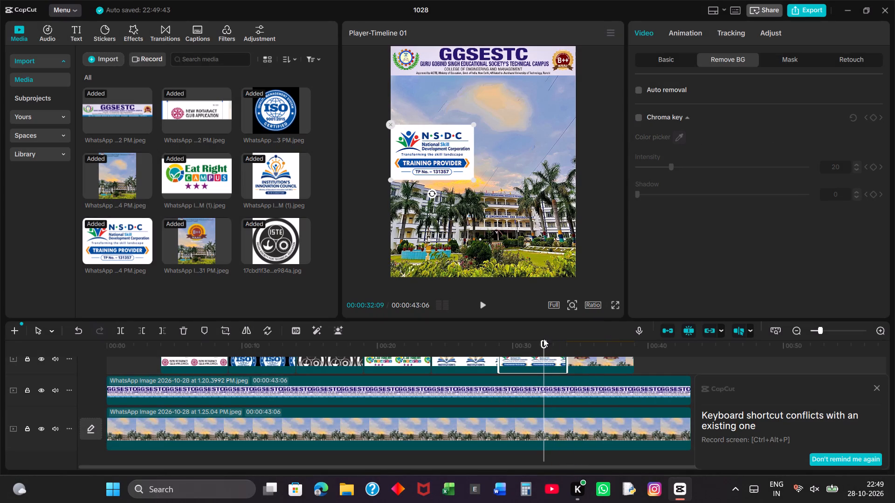
Turn off both auto removal and the chroma key on the NAAC B++ logo clip.
left_click_drag(543, 343, 582, 336)
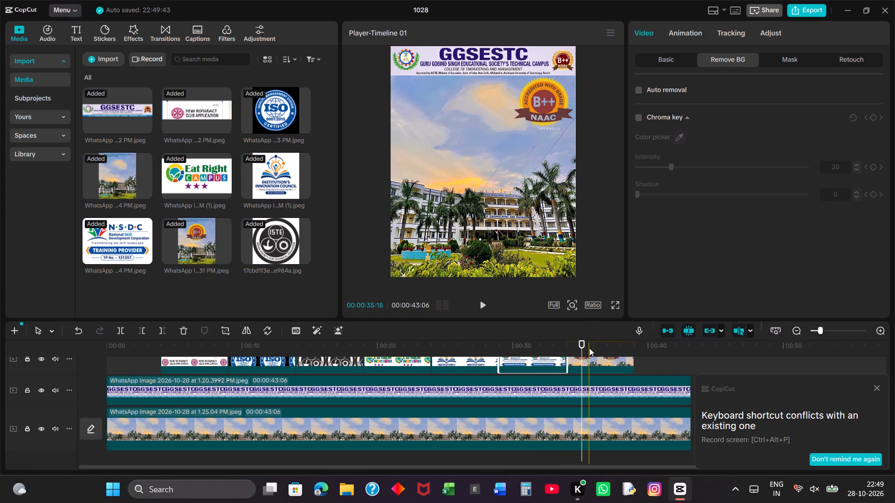
left_click(596, 361)
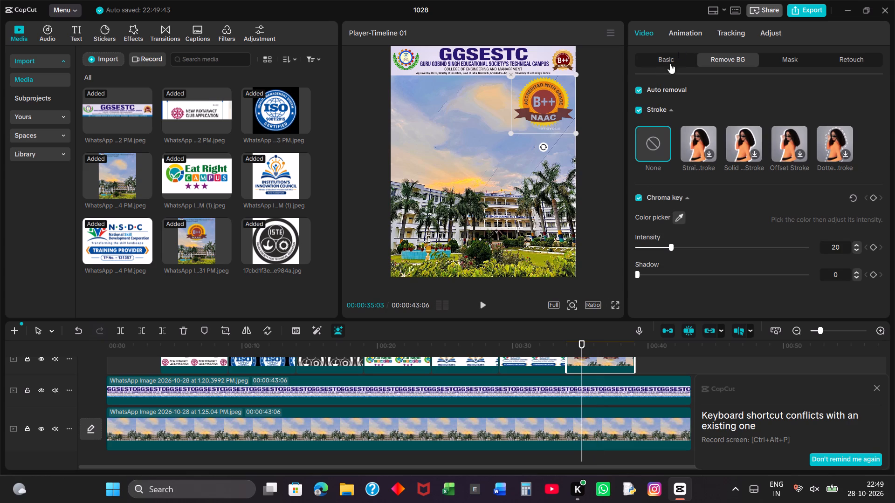
left_click(637, 89)
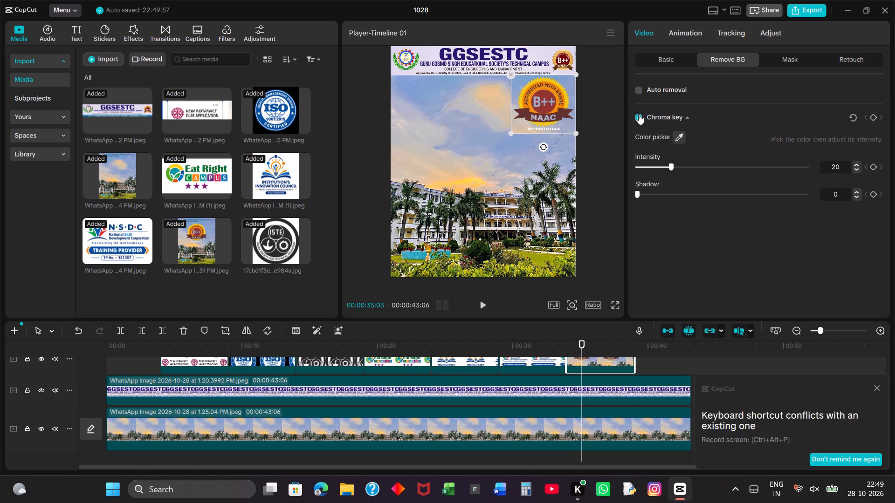
left_click(639, 116)
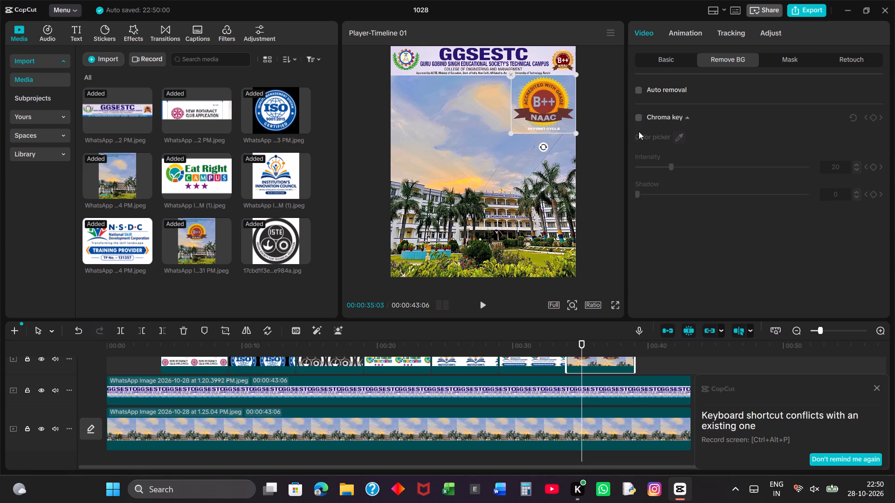
Move the NAAC B++ logo to the video frame's left edge, directly below the GGSESTC banner.
left_click_drag(554, 108, 537, 162)
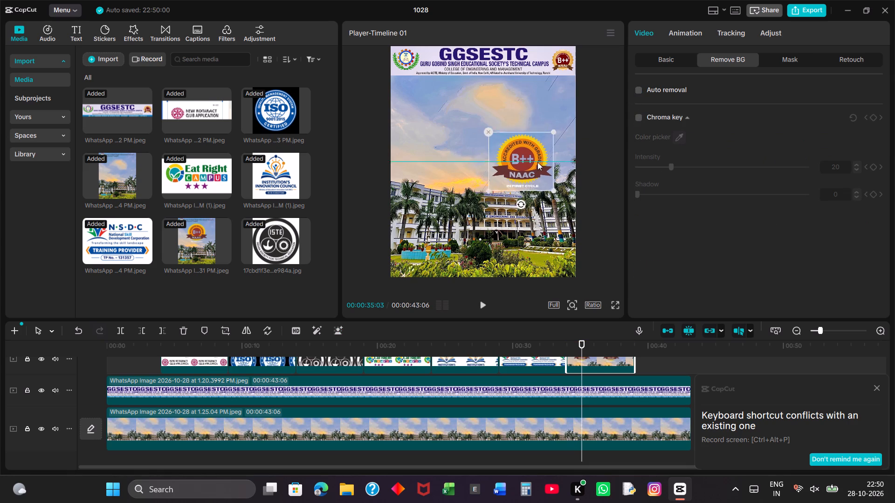
left_click_drag(537, 162, 444, 123)
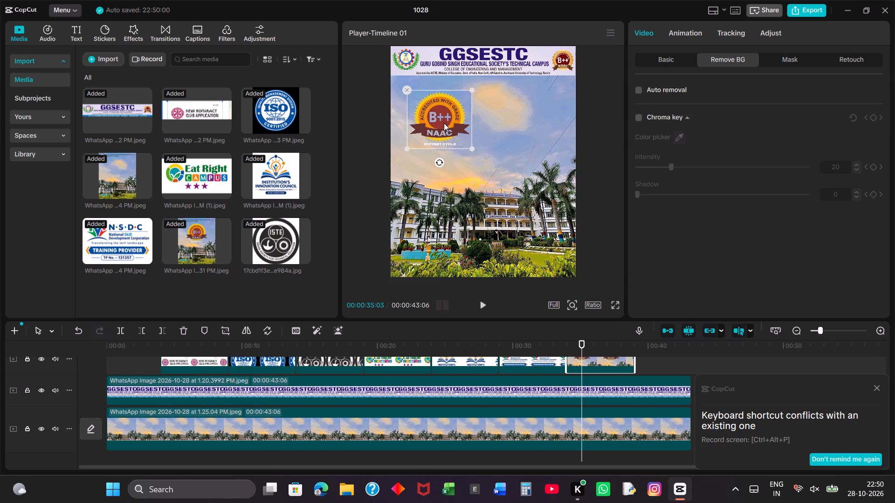
left_click_drag(444, 123, 440, 109)
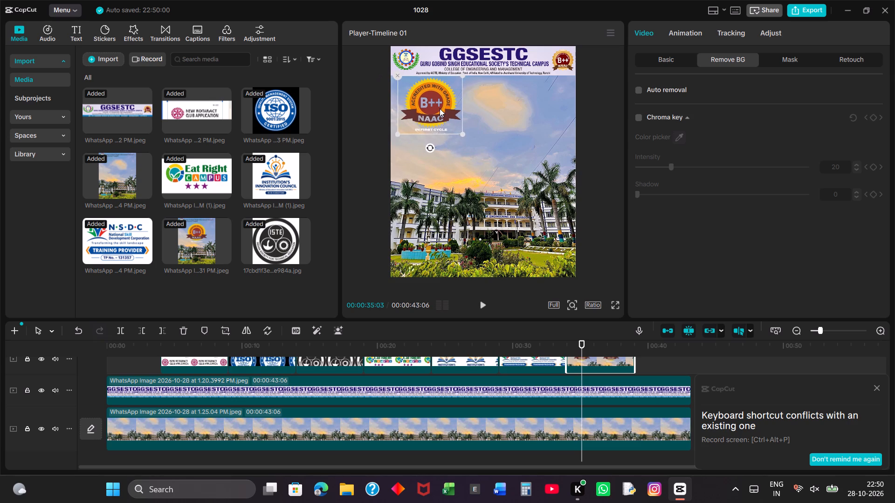
left_click_drag(440, 109, 431, 109)
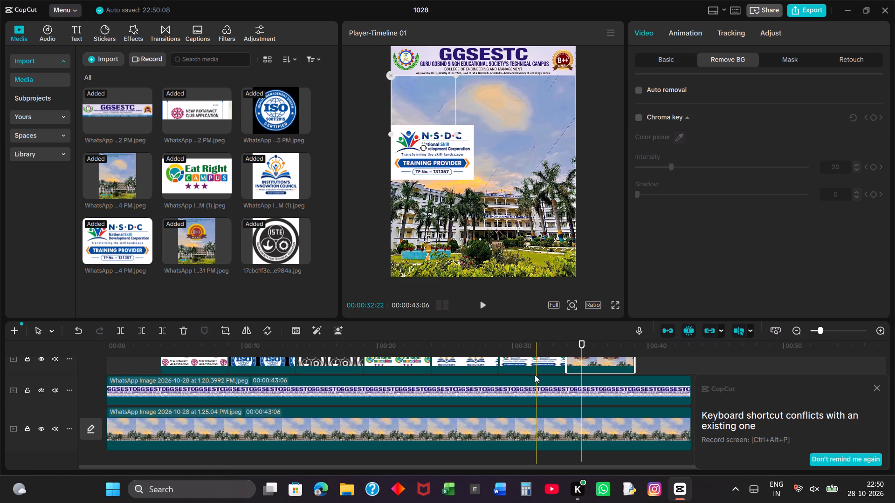
Move the New Rotaract Club Application logo to the centre of the video frame, at position X 0, Y 0, dismissing the shortcut conflict notice.
scroll(605, 381, "up", 2)
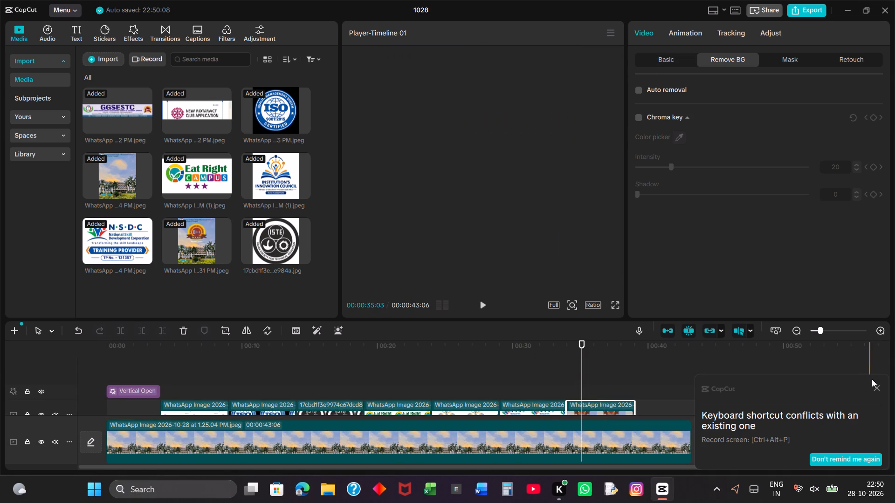
left_click(877, 387)
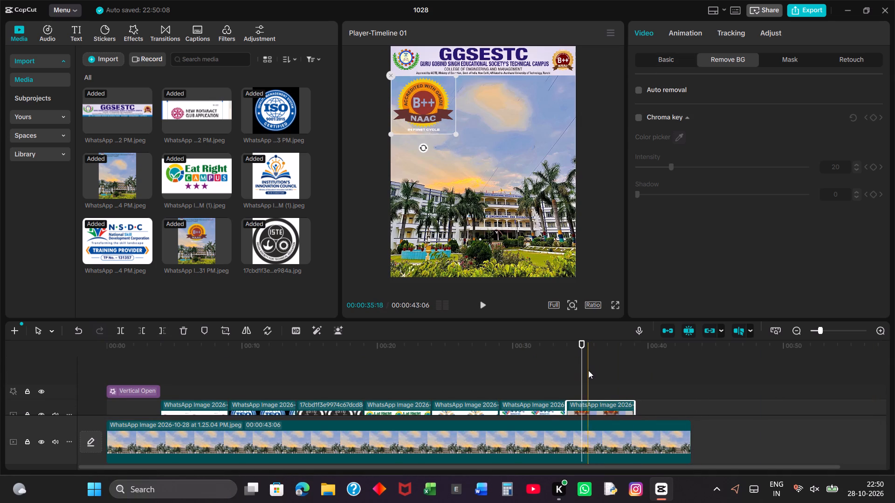
left_click_drag(582, 367, 126, 394)
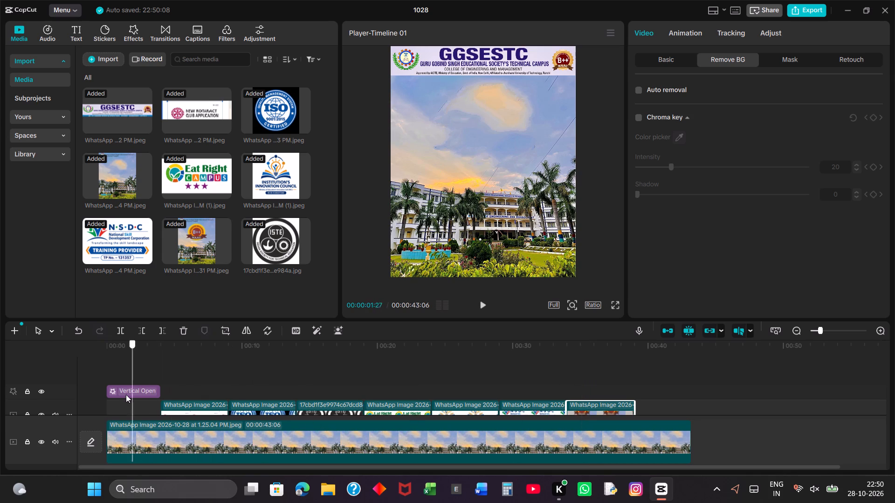
left_click_drag(126, 394, 132, 409)
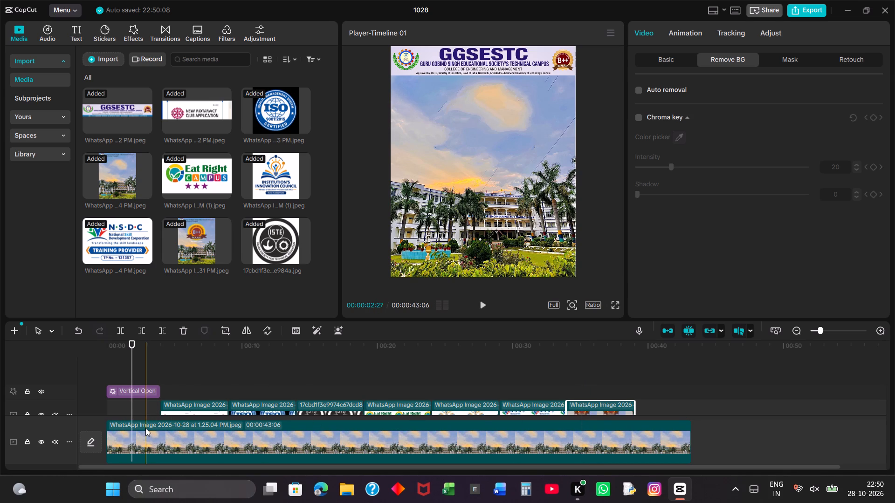
scroll(145, 428, "down", 1)
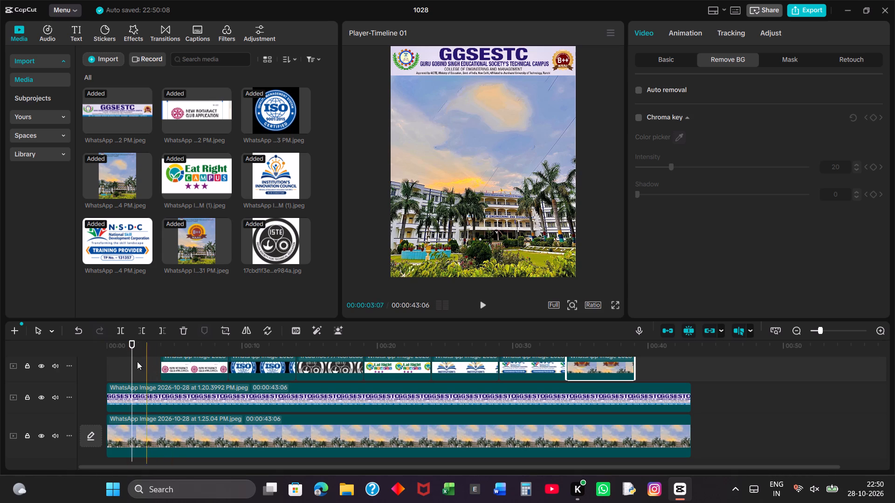
left_click(129, 356)
left_click_drag(129, 356, 167, 356)
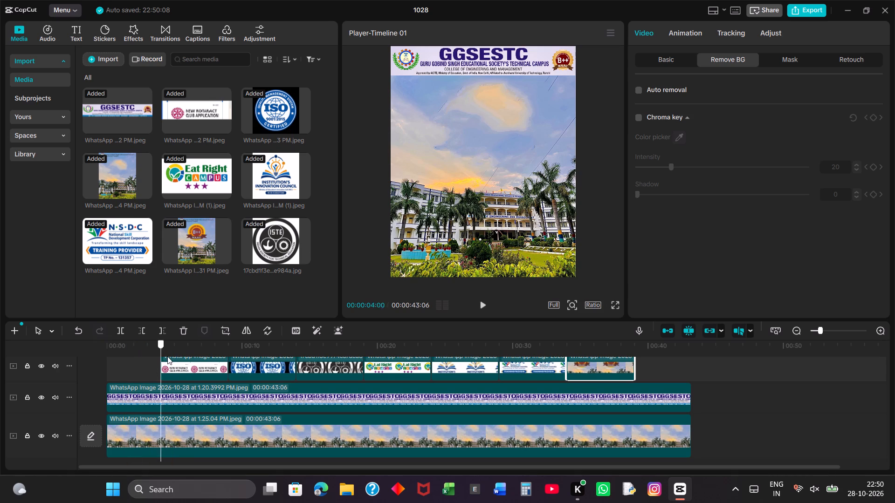
left_click_drag(167, 356, 182, 356)
left_click(194, 362)
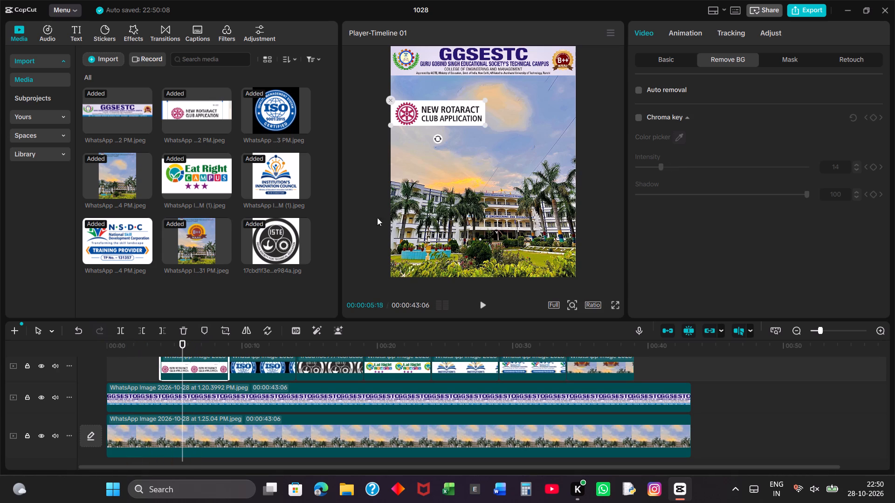
left_click_drag(437, 108, 488, 183)
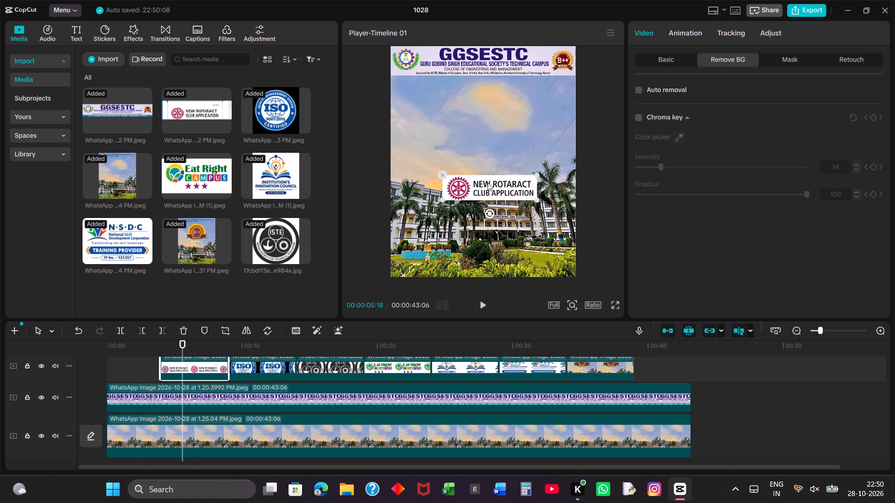
left_click_drag(488, 183, 482, 156)
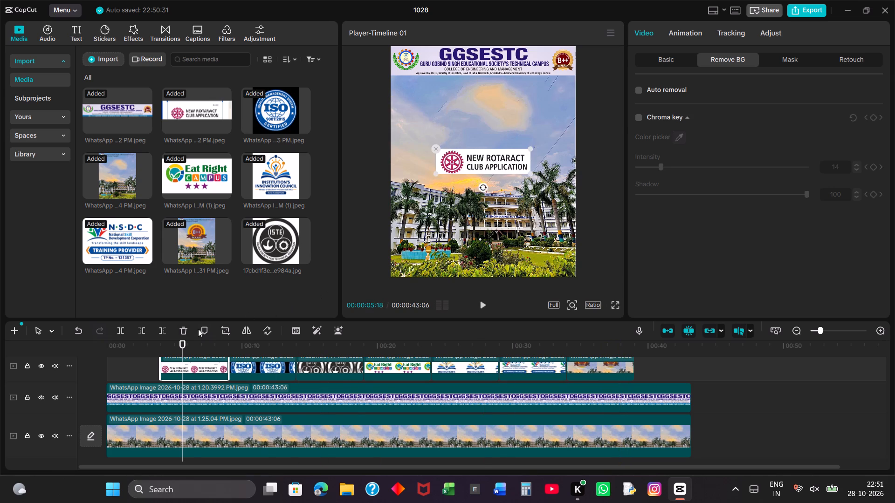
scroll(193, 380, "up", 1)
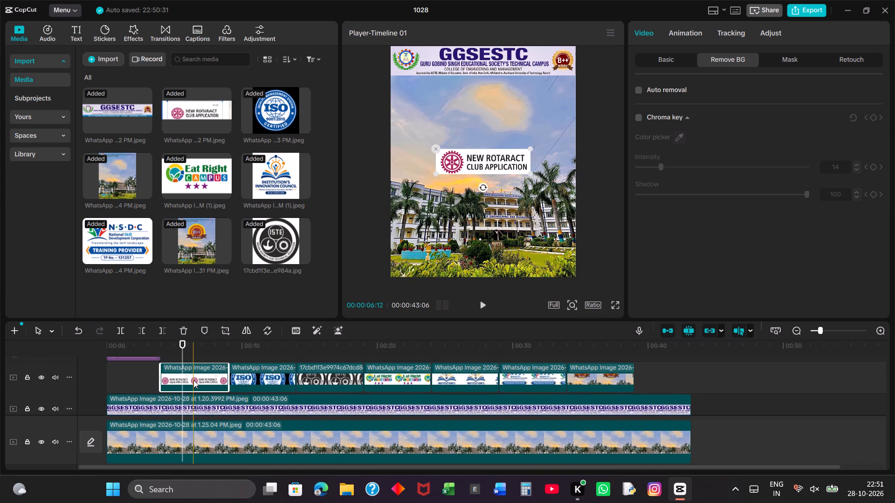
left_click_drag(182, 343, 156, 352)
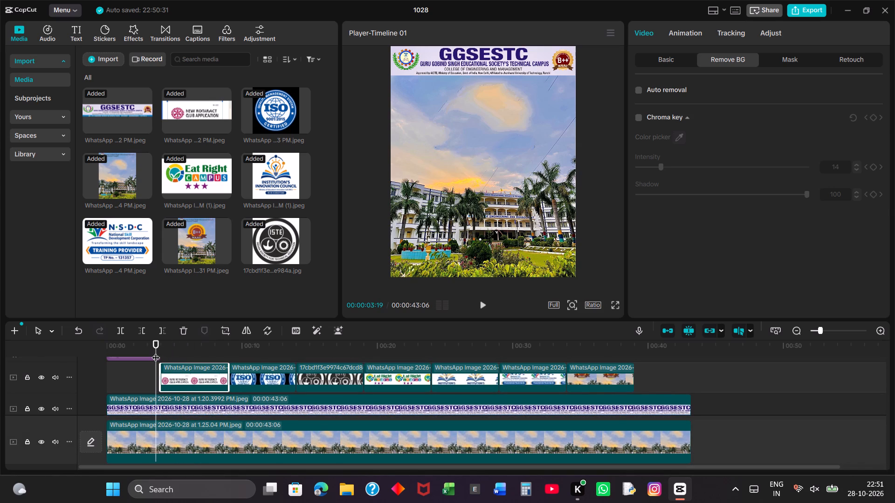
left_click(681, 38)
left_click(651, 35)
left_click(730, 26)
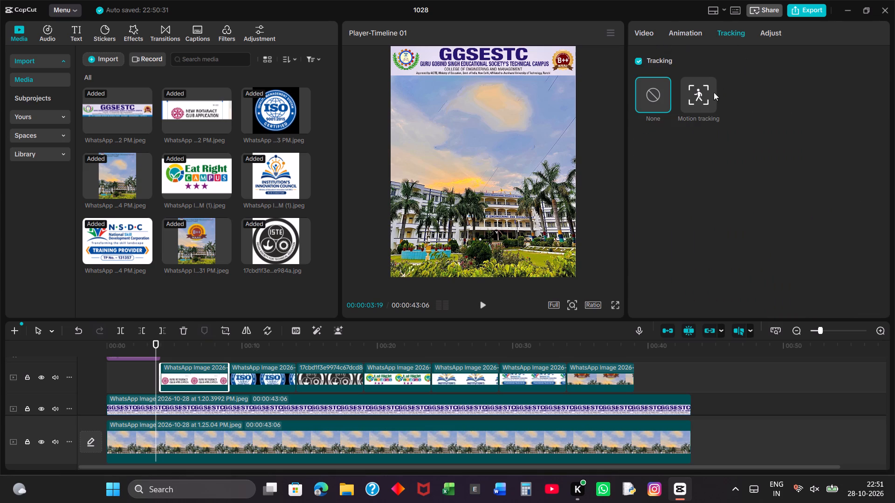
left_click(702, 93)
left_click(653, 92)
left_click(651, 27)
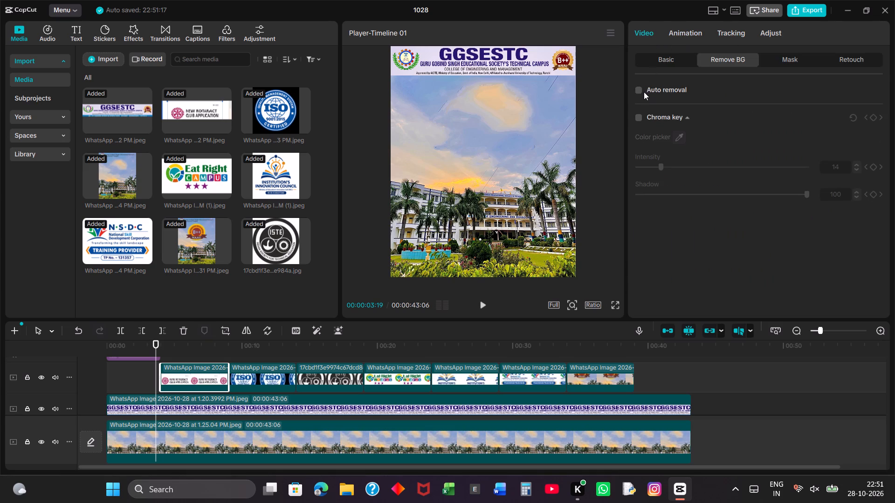
Add a position keyframe to the New Rotaract logo clip at its start, 00:00:04:00.
left_click(666, 58)
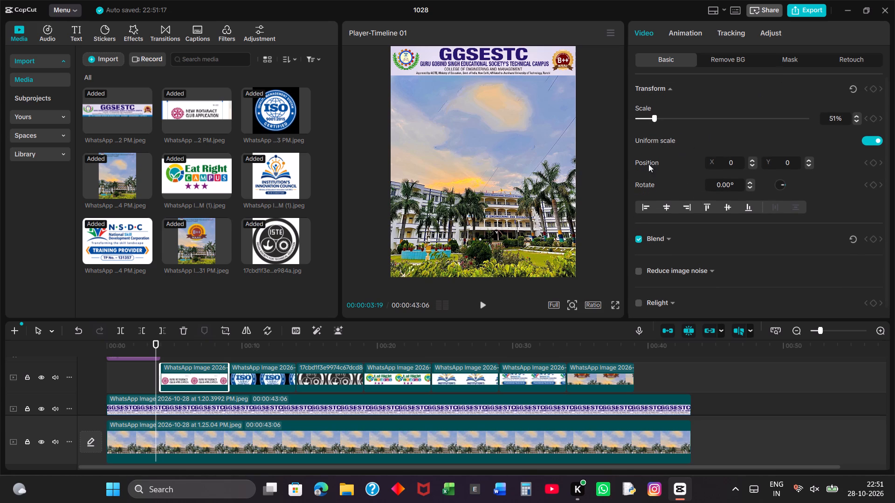
left_click(155, 346)
left_click_drag(156, 346, 163, 346)
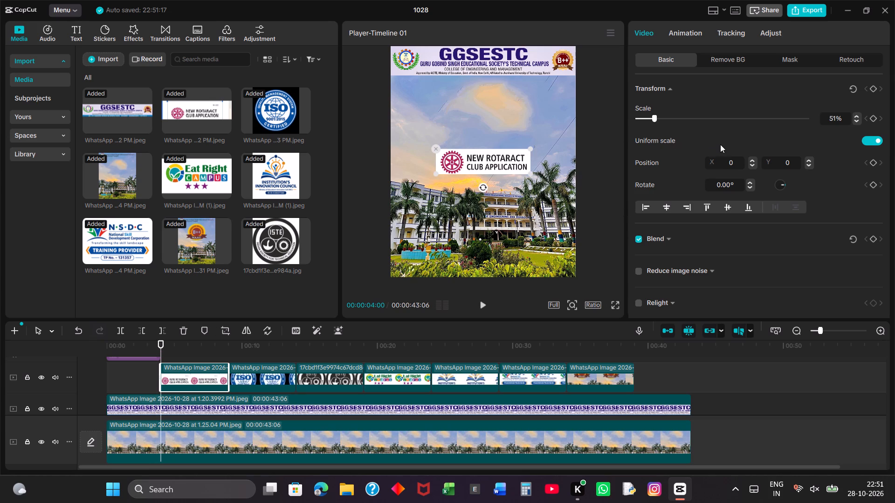
left_click(873, 162)
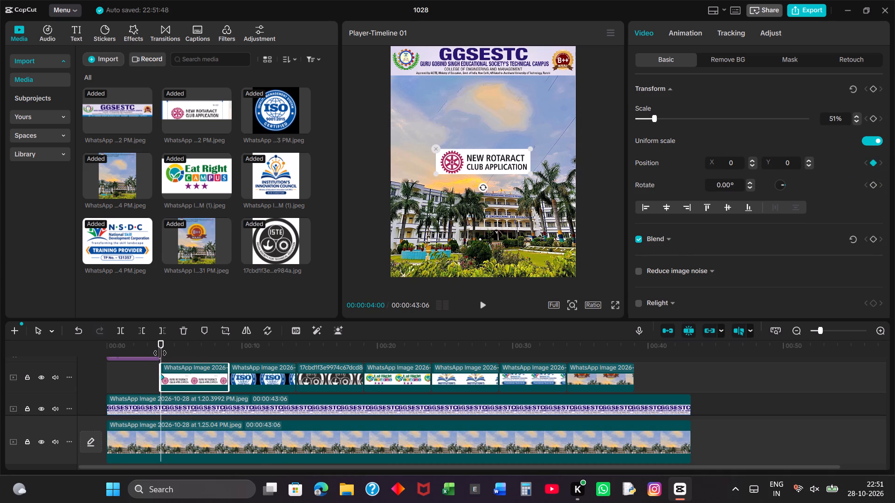
Enlarge the New Rotaract logo to about 69% scale with the playhead at 00:00:06:28.
left_click_drag(160, 353, 200, 351)
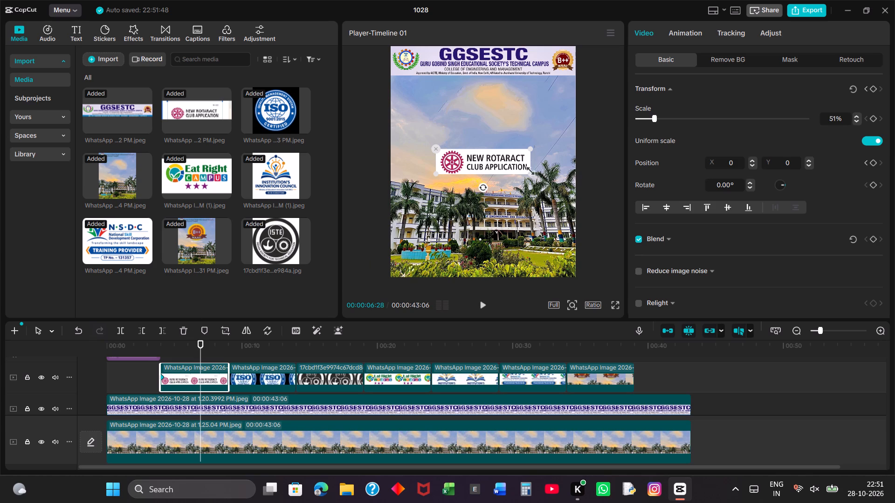
left_click_drag(530, 171, 562, 188)
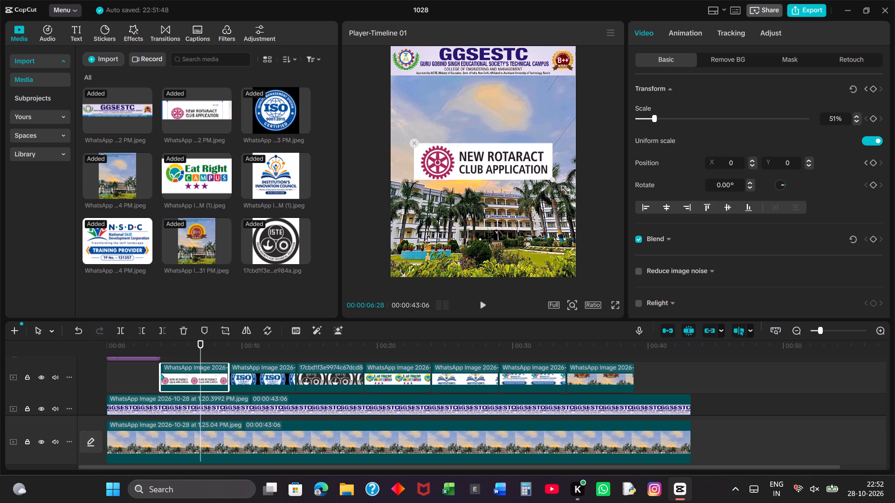
left_click_drag(562, 188, 551, 184)
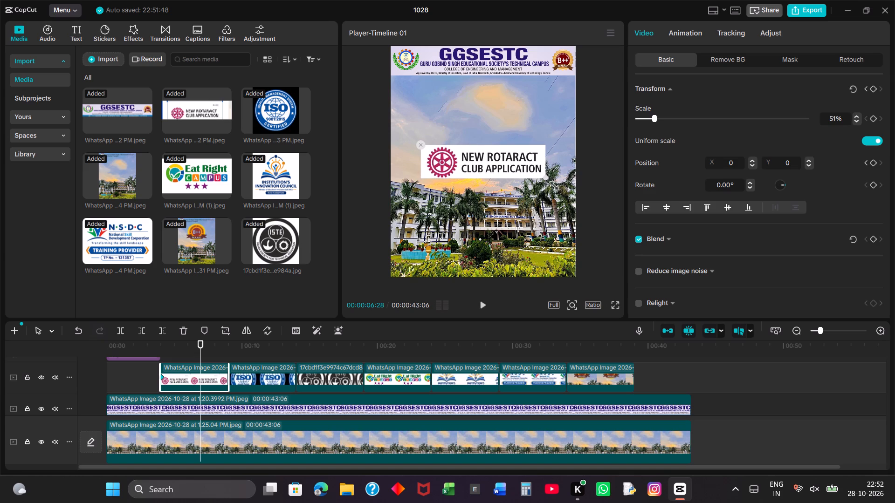
left_click_drag(551, 184, 554, 184)
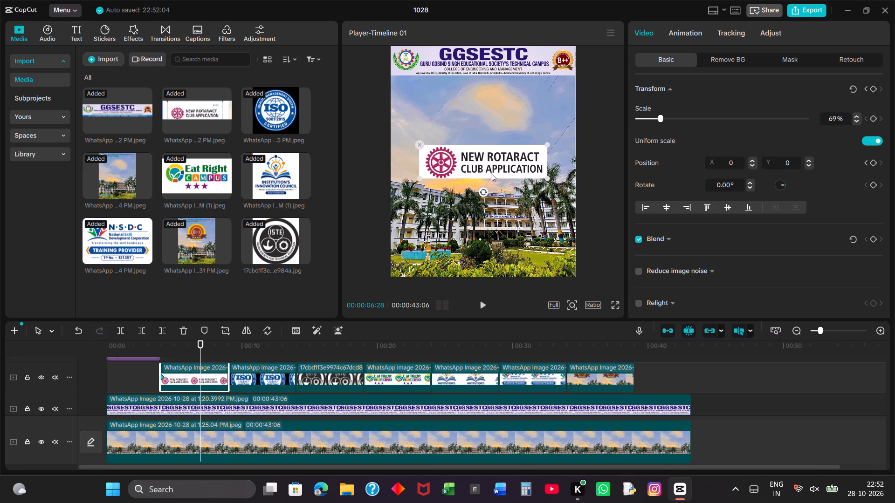
Shift the New Rotaract logo beyond the frame's left edge at 00:00:06:28, to about X -2596, Y 0, and preview the keyframed motion.
left_click_drag(486, 162, 360, 163)
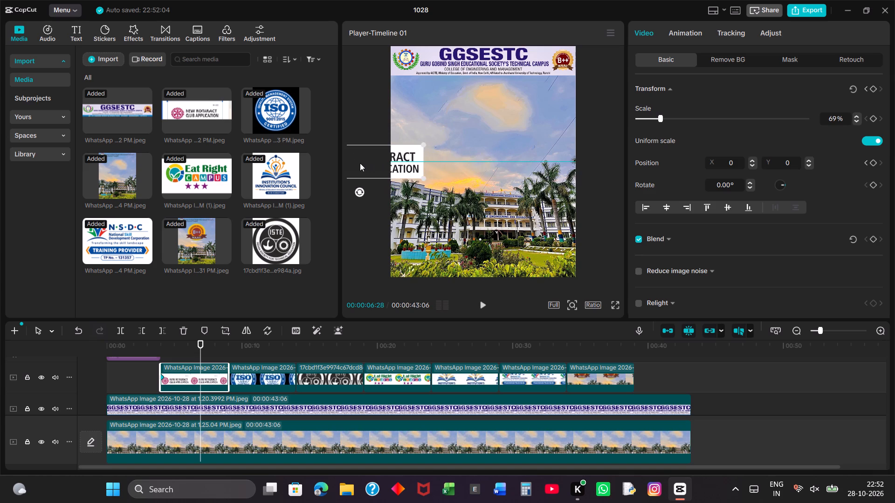
left_click_drag(360, 163, 328, 161)
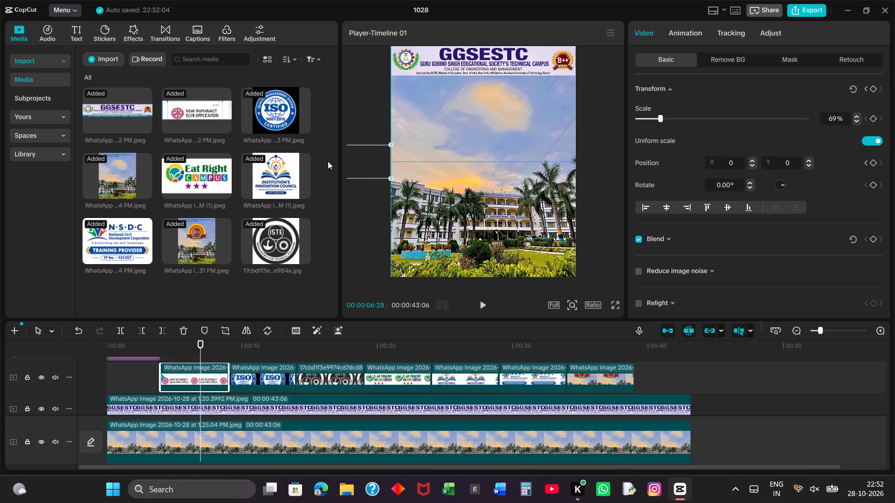
left_click_drag(328, 161, 329, 160)
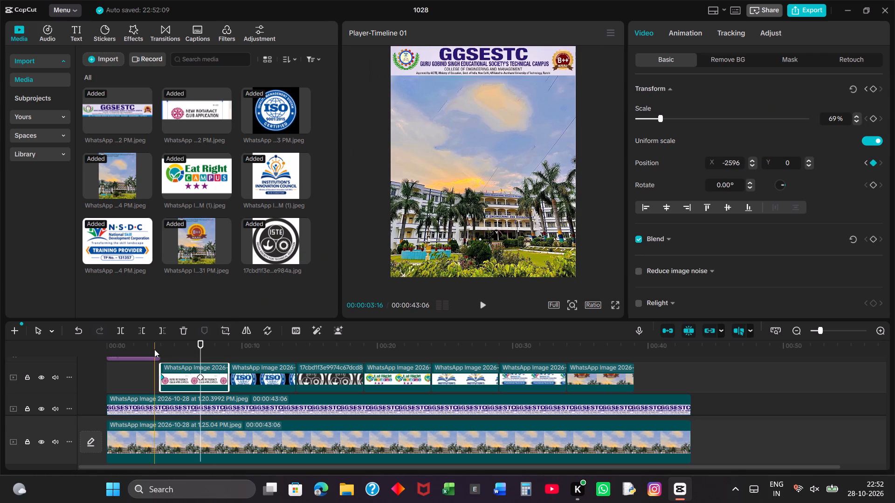
key("space")
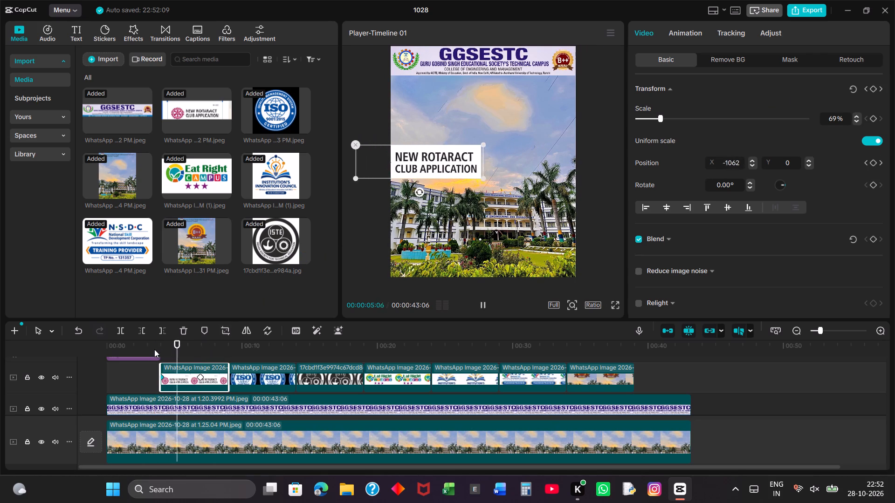
key("space")
key("space")
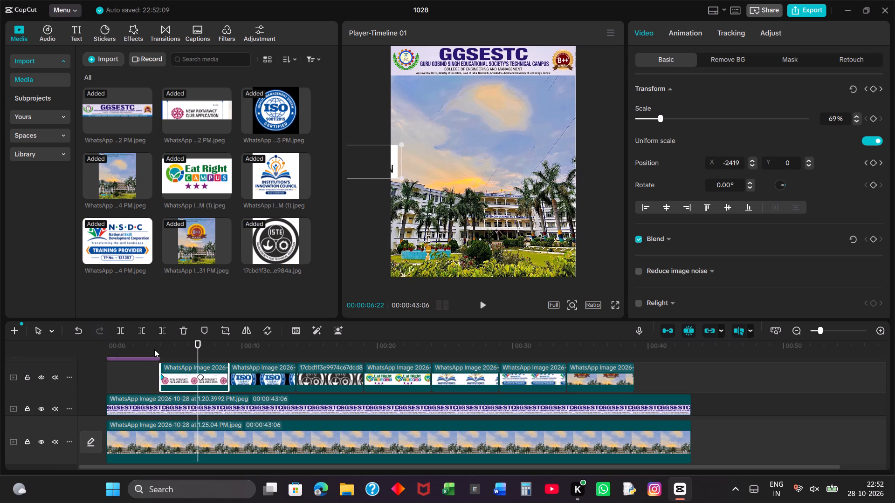
key("space")
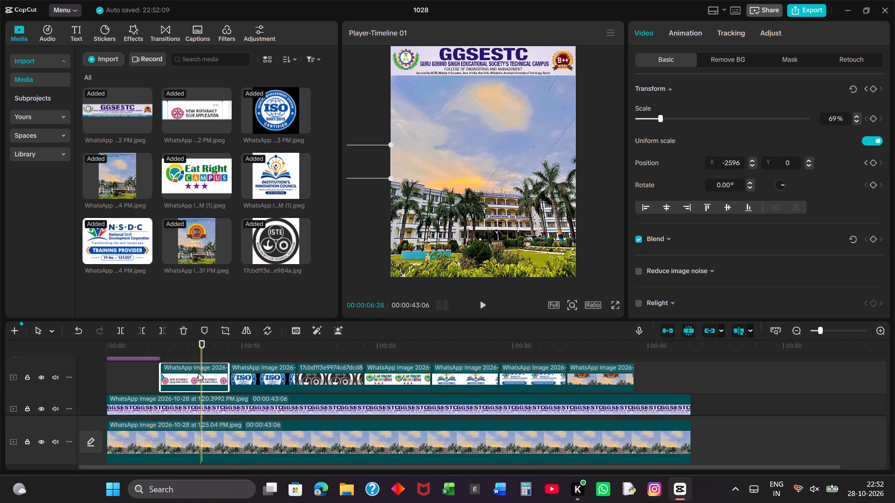
Reposition the New Rotaract logo at the 00:00:06:28 keyframe to the centre of the frame, X 0, Y 0.
left_click(198, 373)
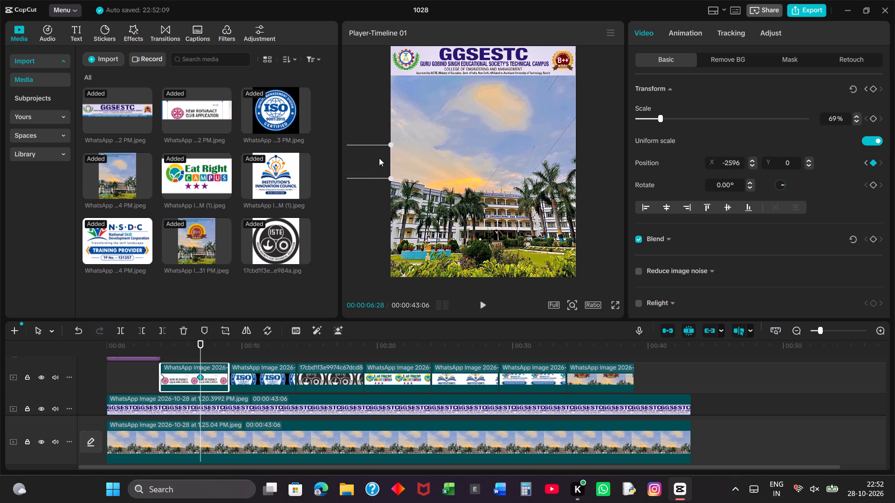
left_click_drag(379, 158, 496, 162)
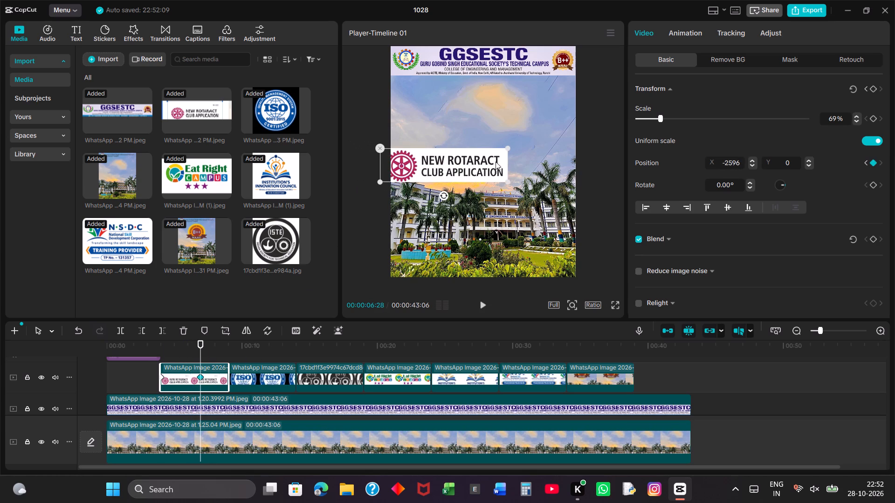
left_click_drag(496, 162, 525, 156)
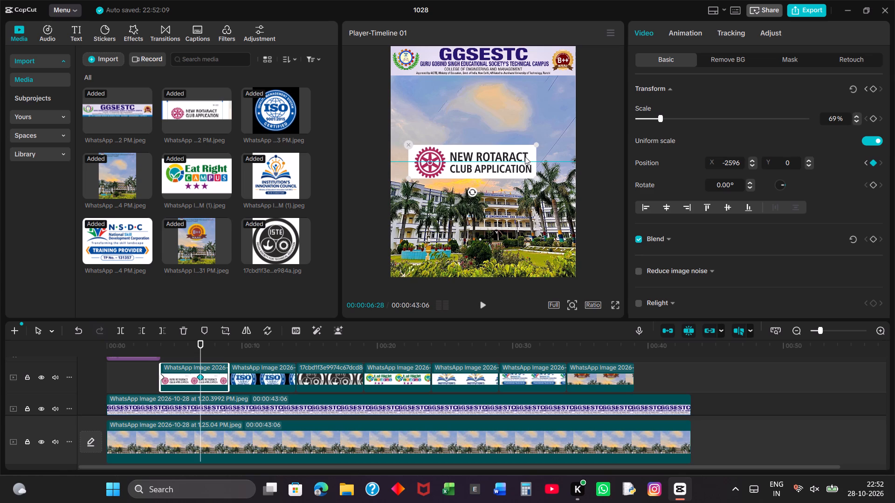
left_click_drag(525, 156, 530, 156)
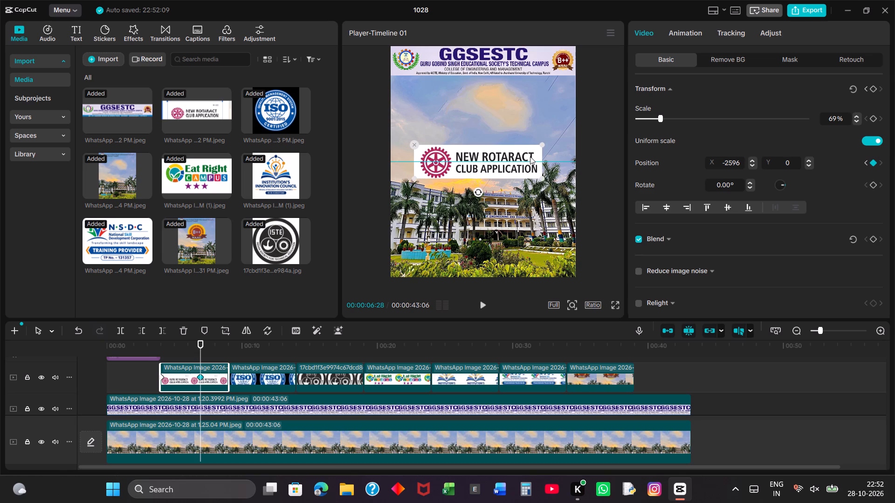
left_click_drag(530, 156, 533, 159)
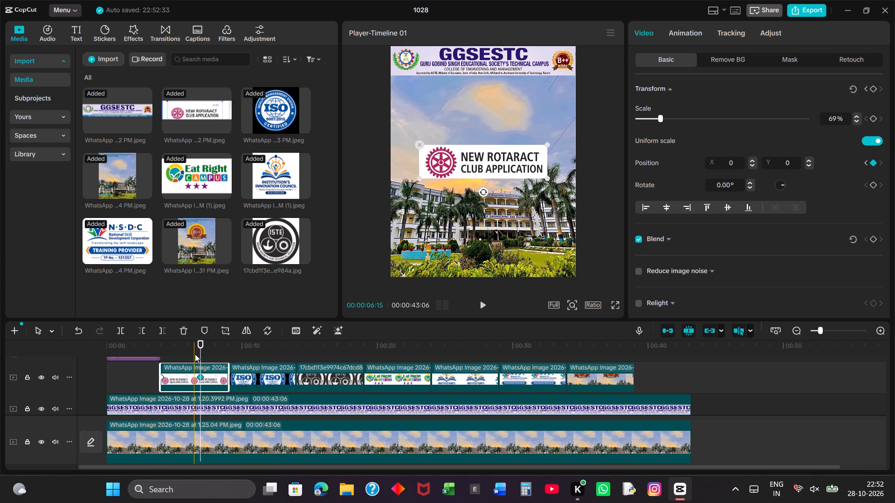
Retime the New Rotaract logo's position keyframes, moving the start one to 00:00:04:08 and the centred one to 00:00:07:08.
left_click_drag(200, 350, 170, 355)
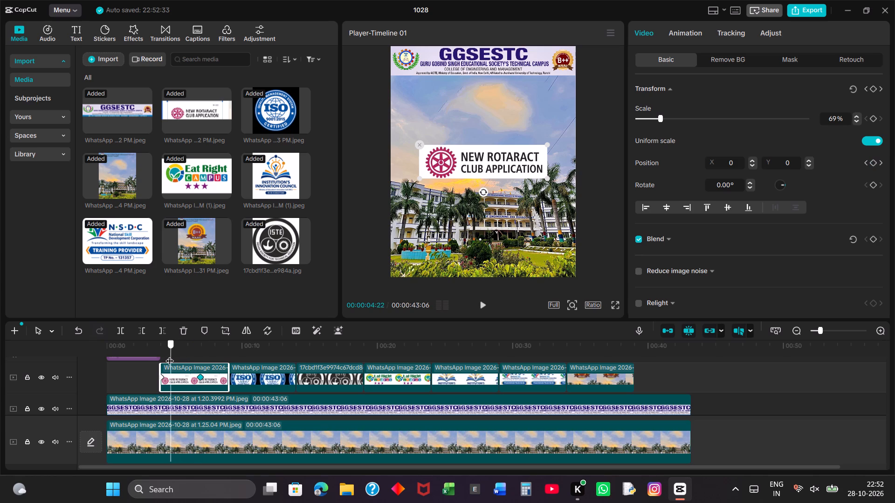
left_click_drag(170, 355, 161, 355)
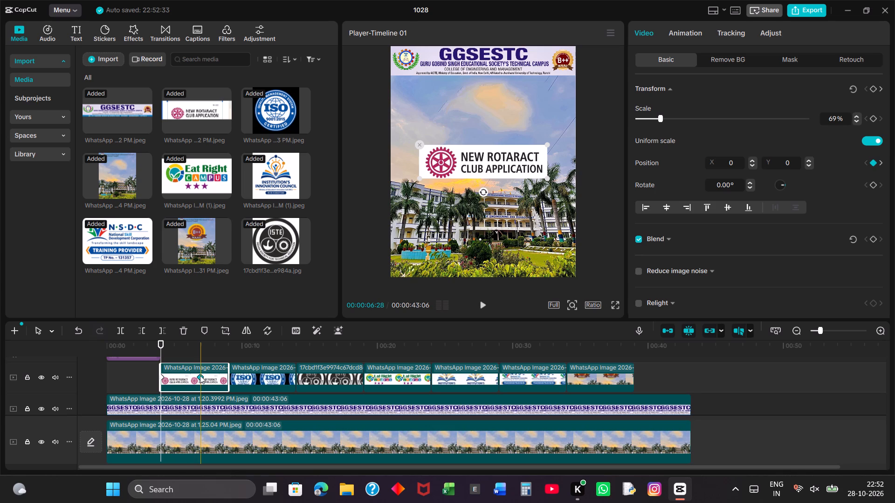
left_click_drag(200, 375, 210, 380)
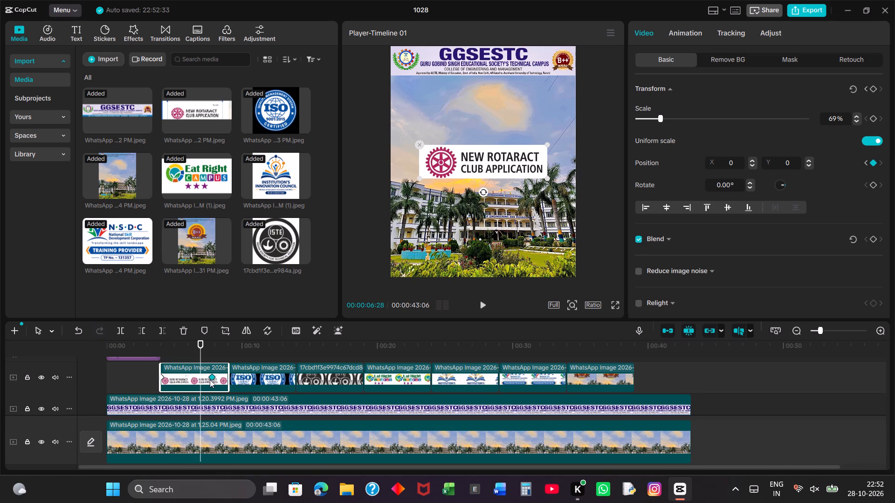
left_click_drag(210, 380, 205, 380)
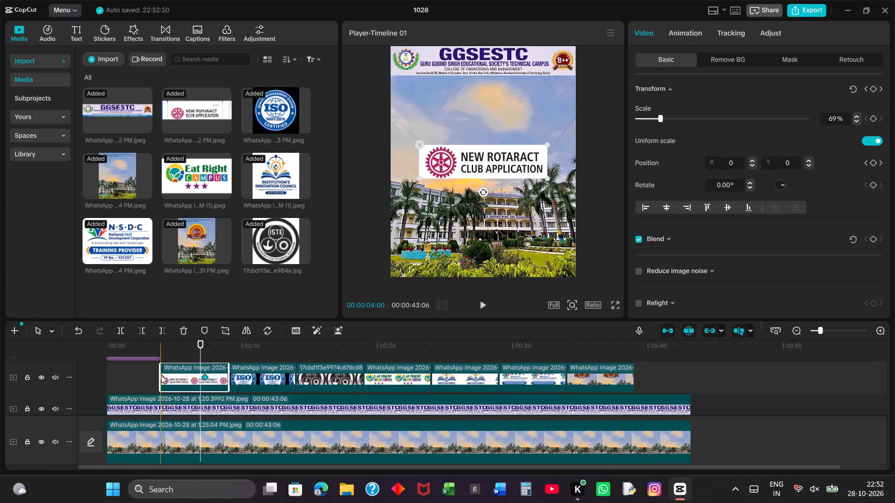
left_click(161, 375)
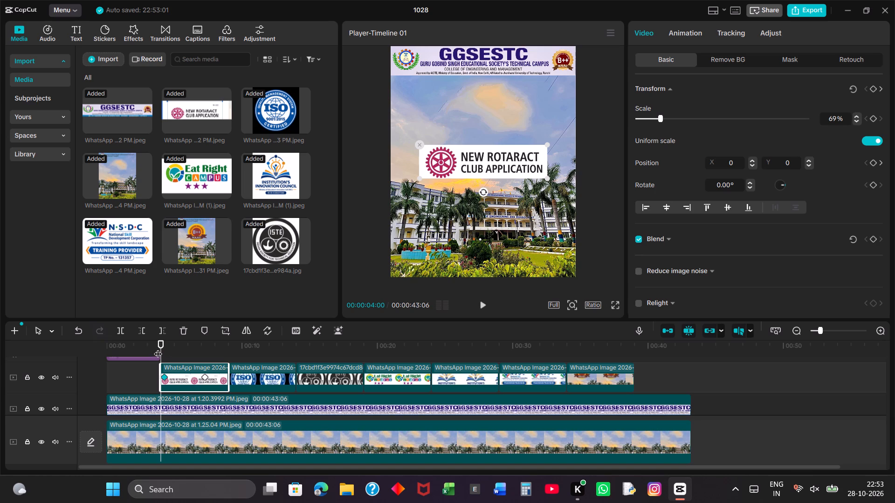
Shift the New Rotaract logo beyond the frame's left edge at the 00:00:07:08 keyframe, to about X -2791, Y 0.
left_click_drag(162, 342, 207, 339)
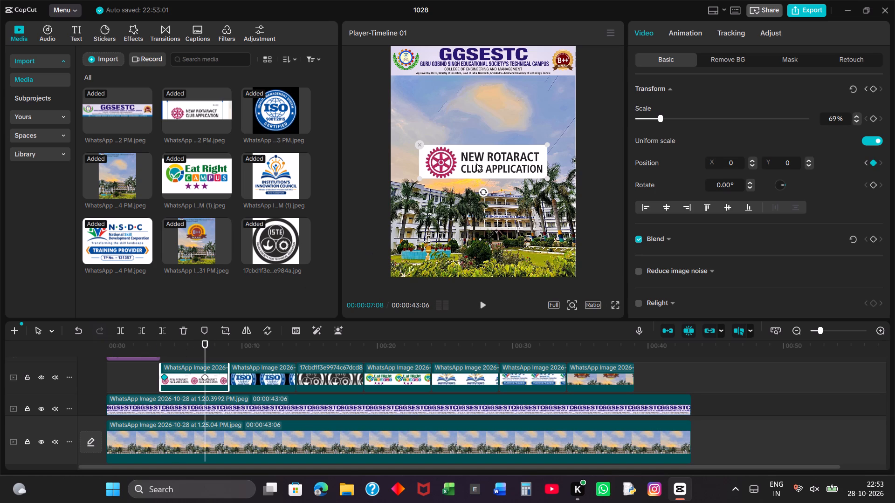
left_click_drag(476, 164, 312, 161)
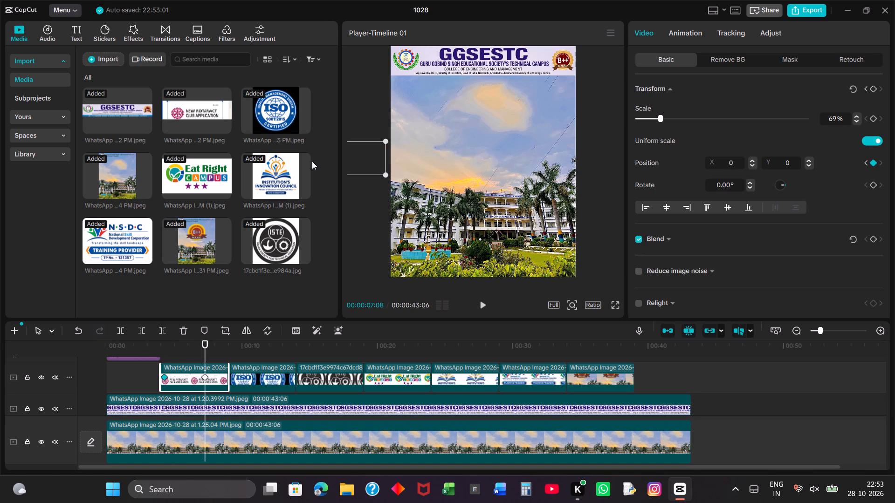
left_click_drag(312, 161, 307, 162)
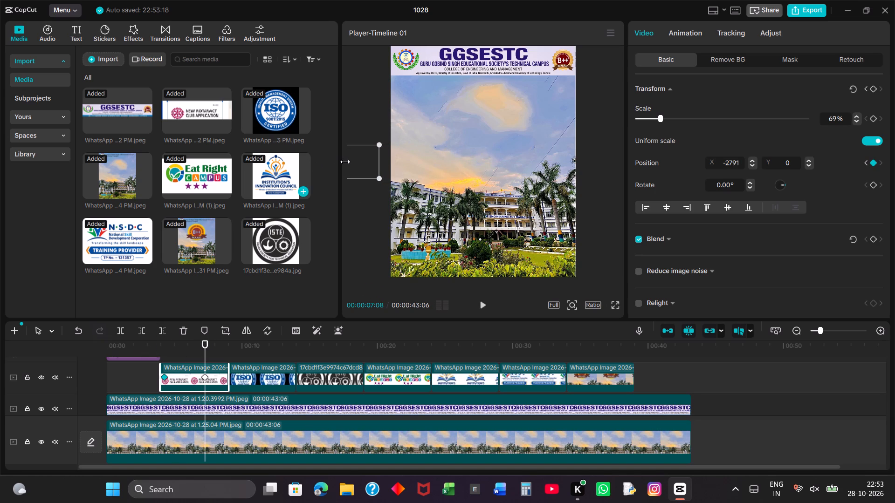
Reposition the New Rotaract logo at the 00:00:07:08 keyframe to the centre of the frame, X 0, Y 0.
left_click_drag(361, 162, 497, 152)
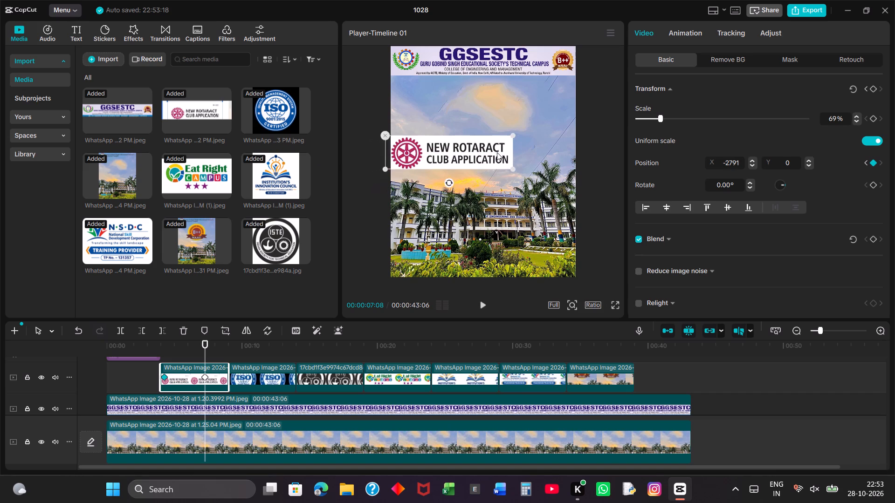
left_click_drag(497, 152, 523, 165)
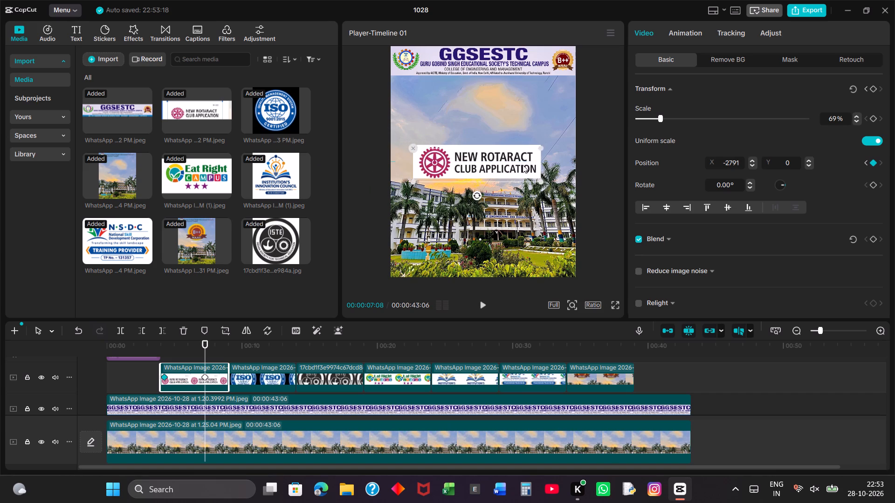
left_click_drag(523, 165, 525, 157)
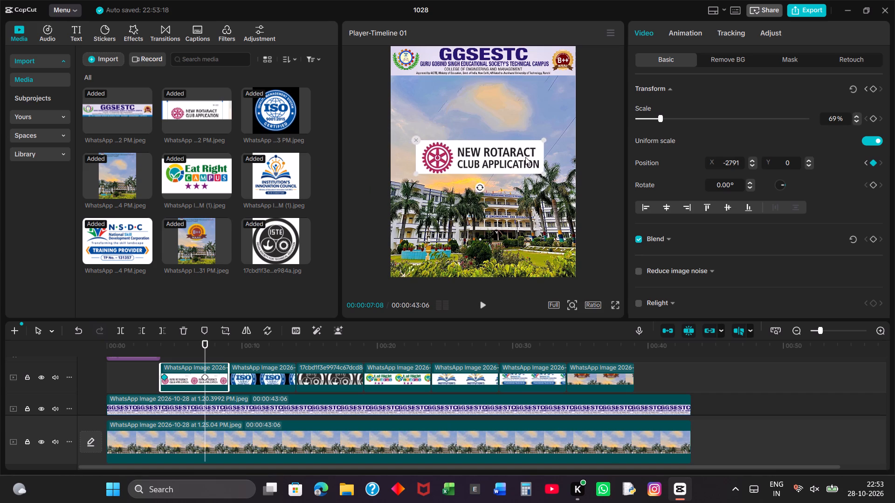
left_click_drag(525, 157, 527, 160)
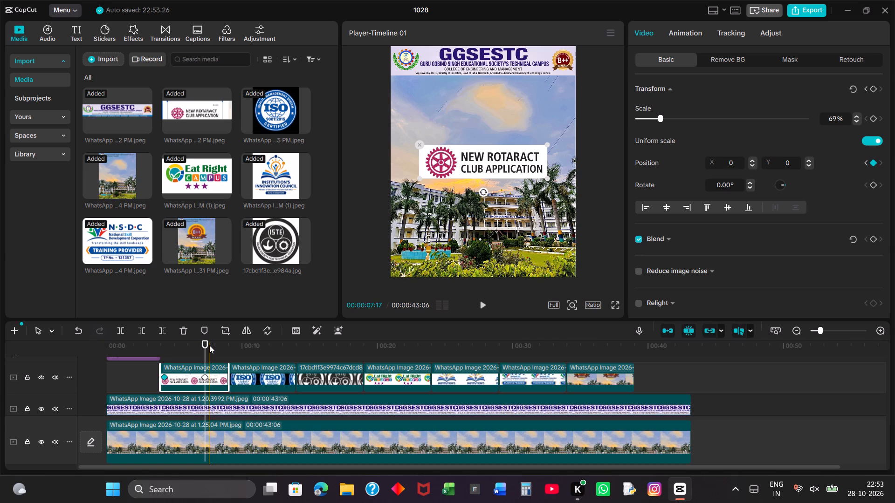
Shift the New Rotaract logo just beyond the frame's left edge at the 00:00:04:08 keyframe, to about X -2596, Y 0.
left_click_drag(205, 346, 160, 358)
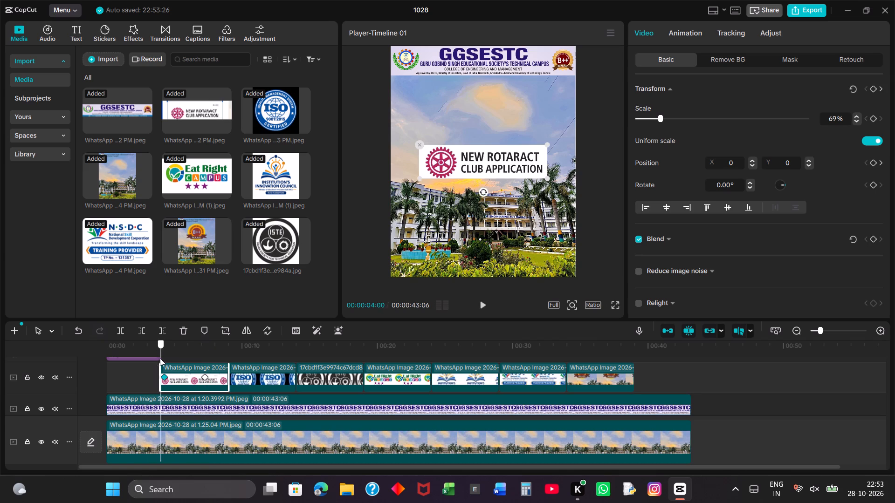
left_click_drag(160, 358, 165, 365)
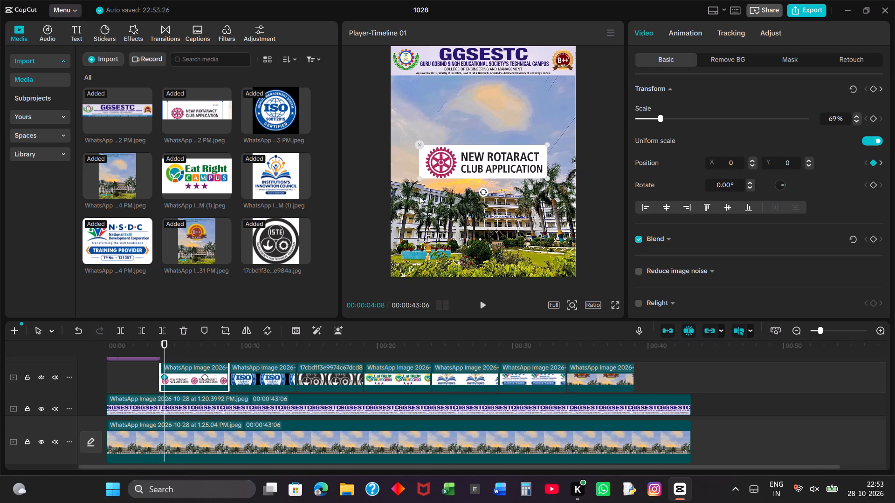
left_click_drag(499, 158, 298, 153)
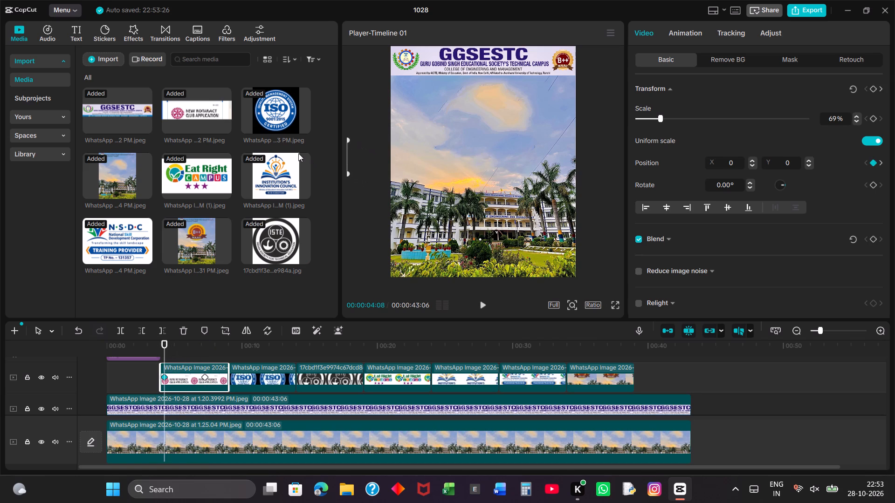
left_click_drag(298, 153, 318, 159)
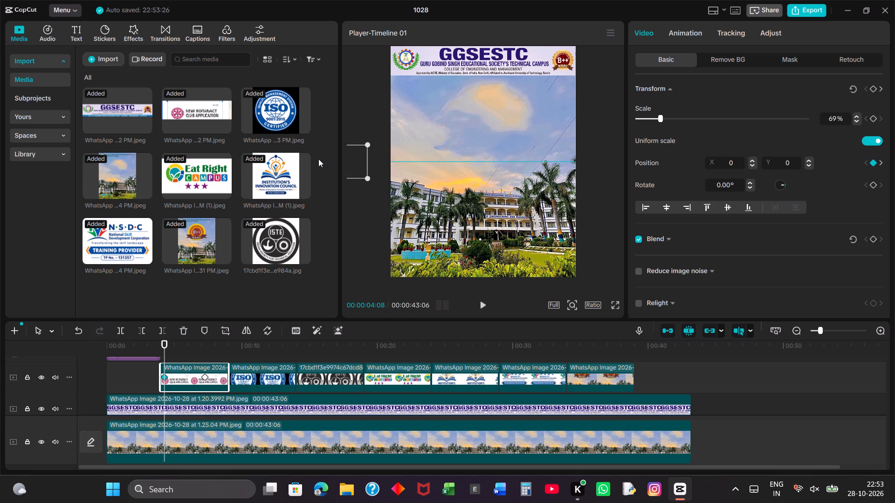
left_click_drag(318, 159, 342, 157)
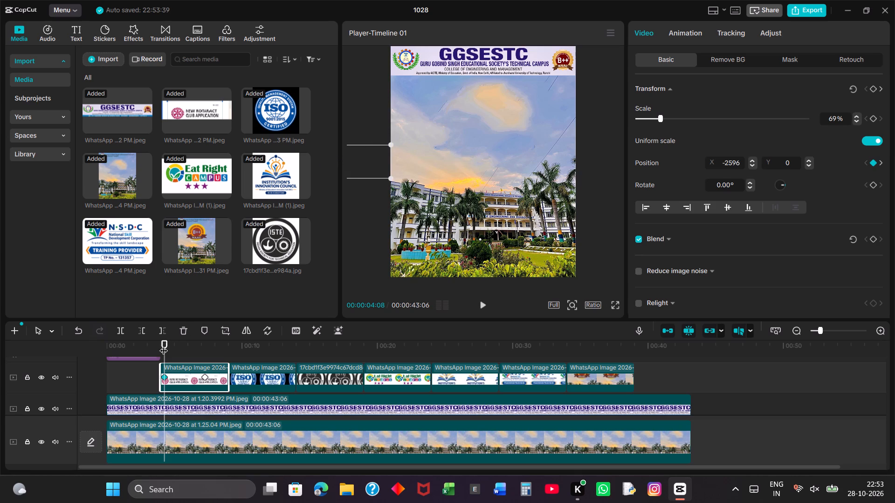
Preview the New Rotaract logo's keyframed entrance from just before its clip starts.
left_click_drag(163, 345, 154, 350)
key("space")
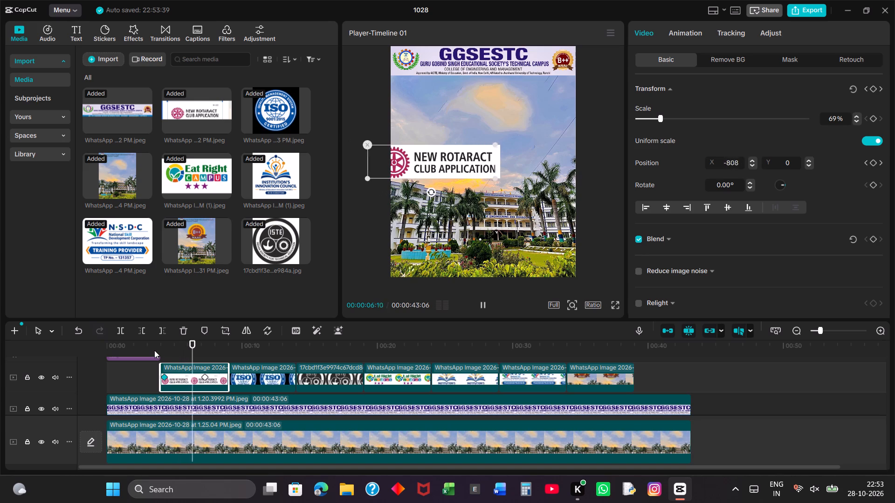
key("space")
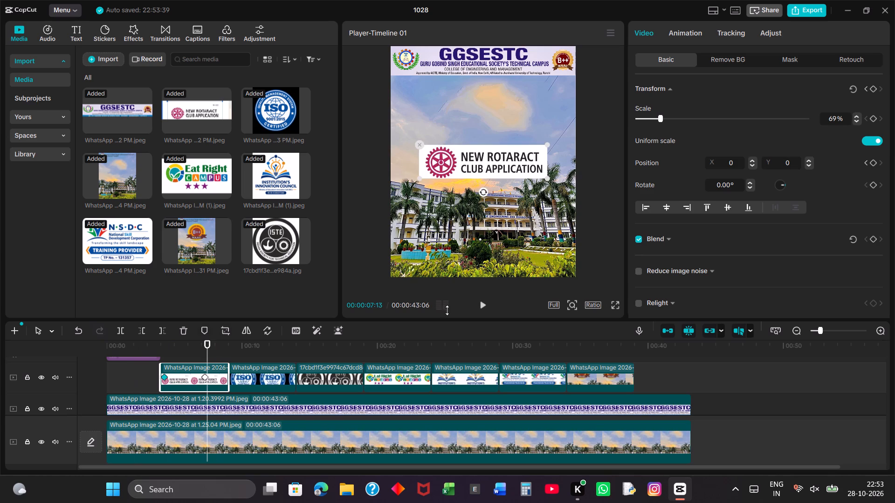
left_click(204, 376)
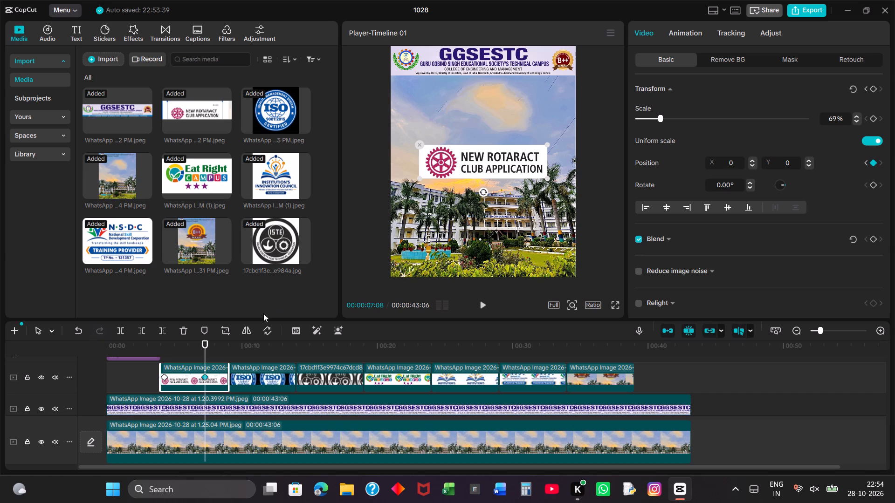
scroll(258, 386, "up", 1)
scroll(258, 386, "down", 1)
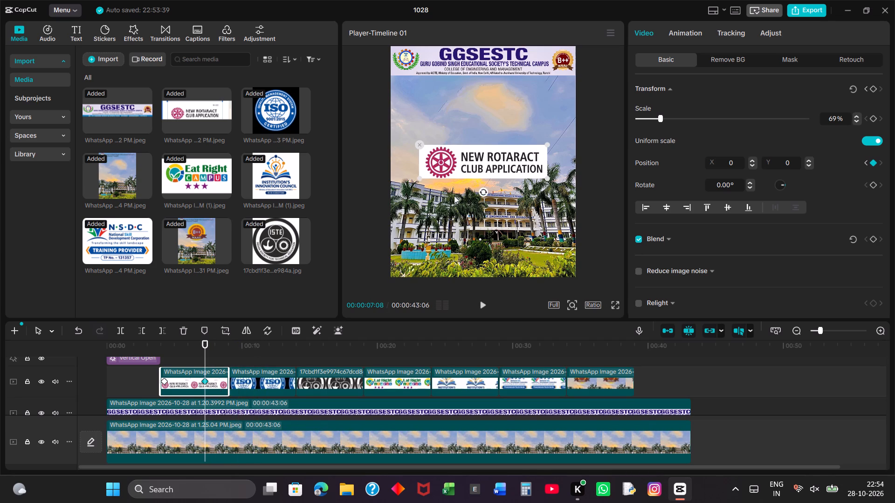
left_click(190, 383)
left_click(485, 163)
Play back the New Rotaract logo's entrance again from 00:00:04:00 and return the playhead to the clip's start.
left_click(320, 347)
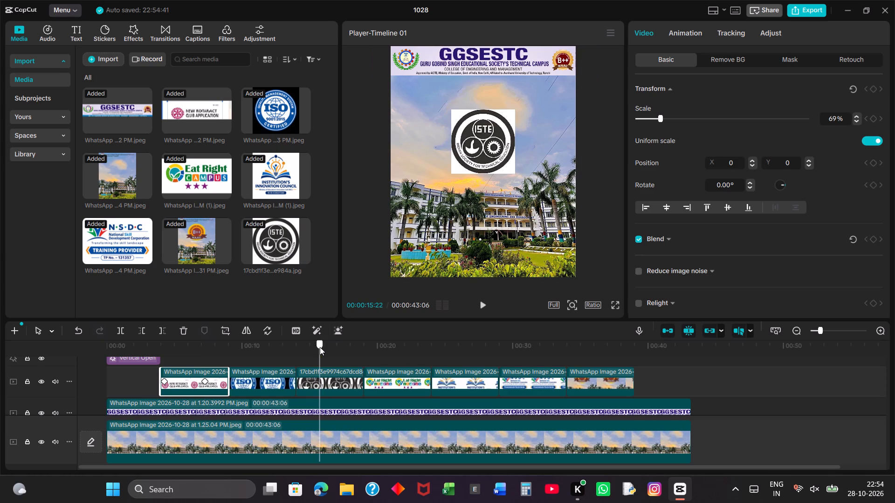
left_click(159, 353)
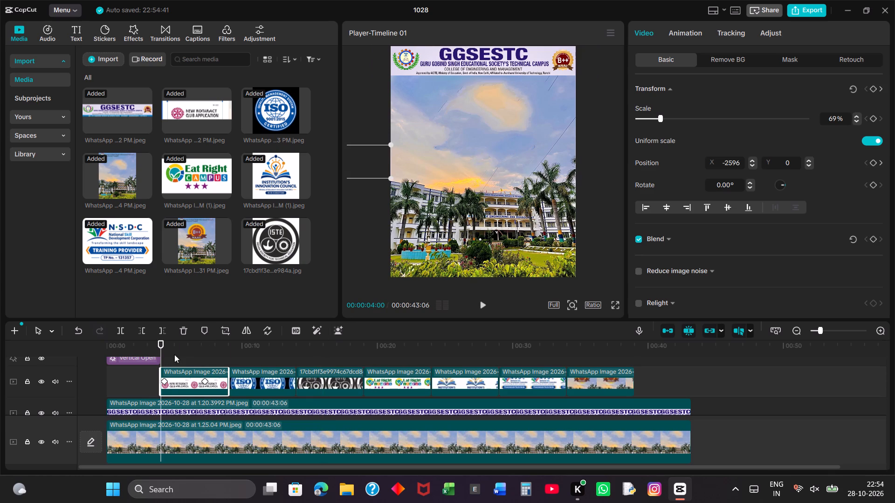
key("space")
key("space")
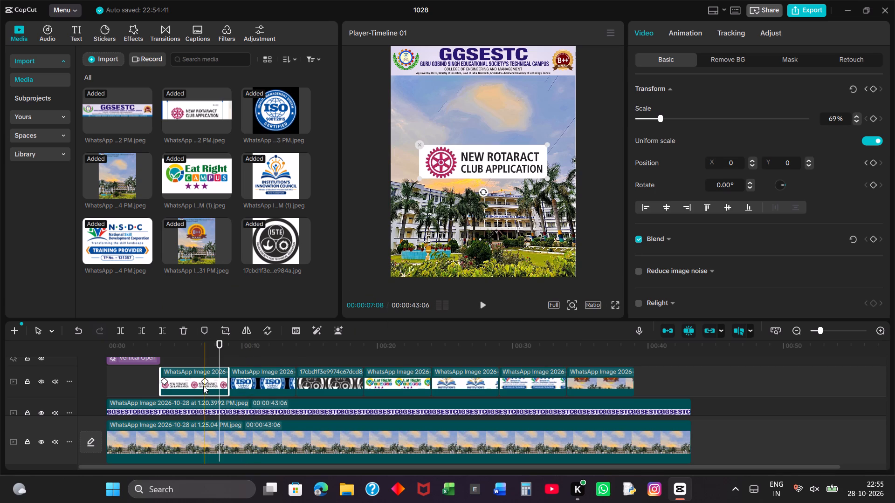
left_click_drag(219, 359, 159, 365)
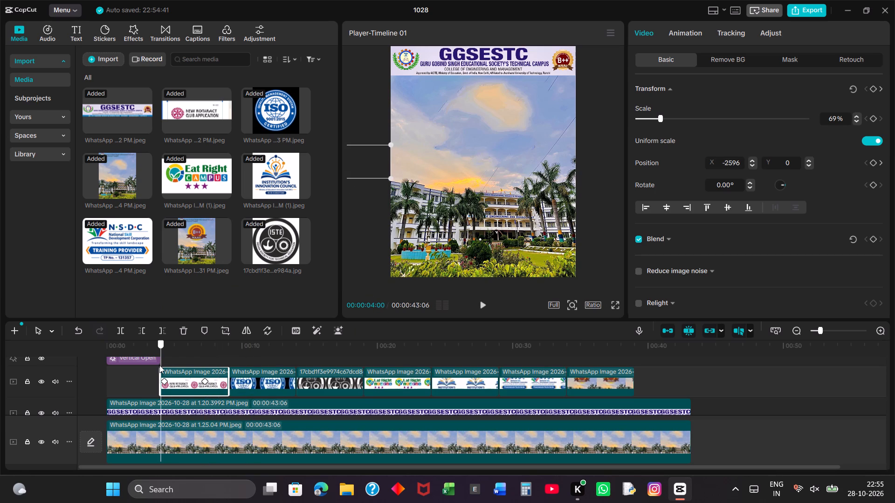
left_click_drag(159, 365, 165, 365)
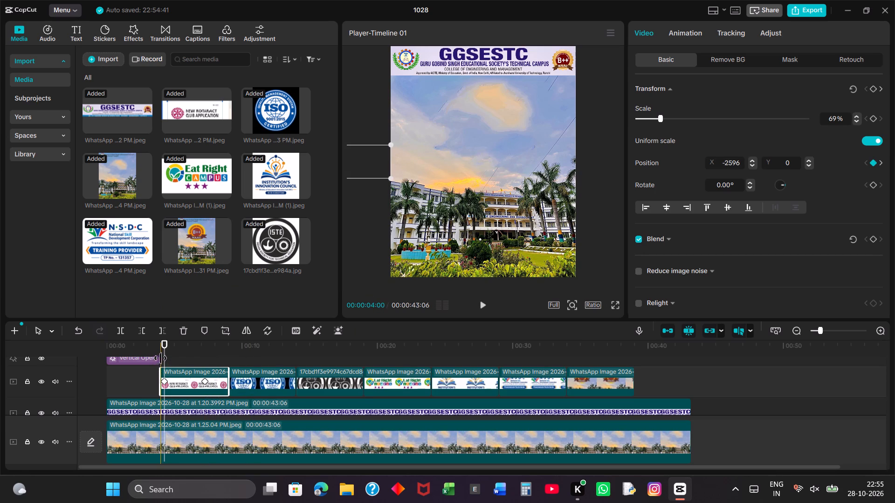
left_click(162, 356)
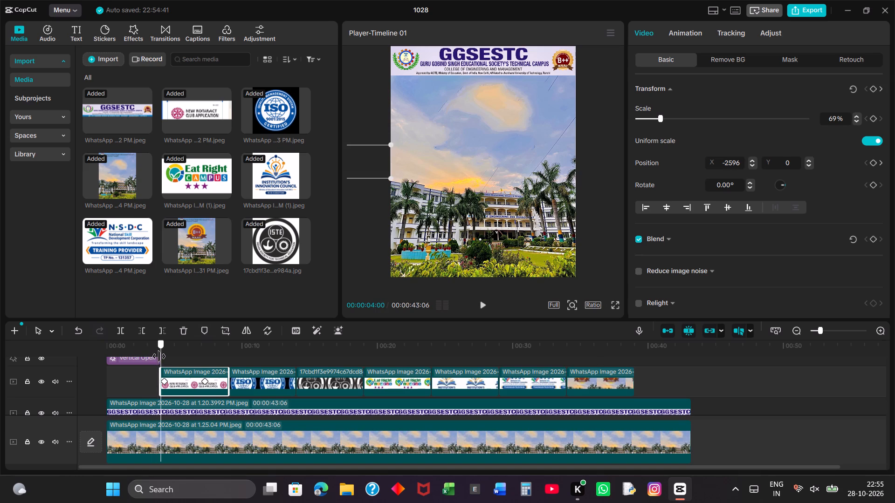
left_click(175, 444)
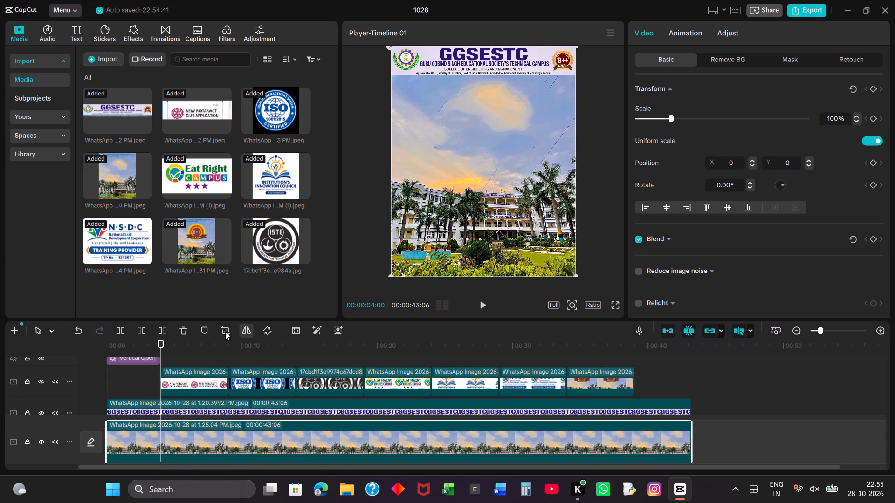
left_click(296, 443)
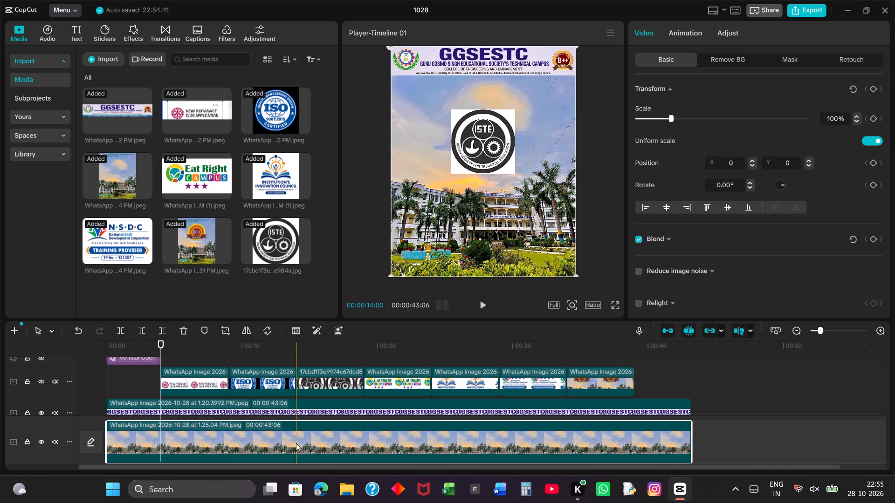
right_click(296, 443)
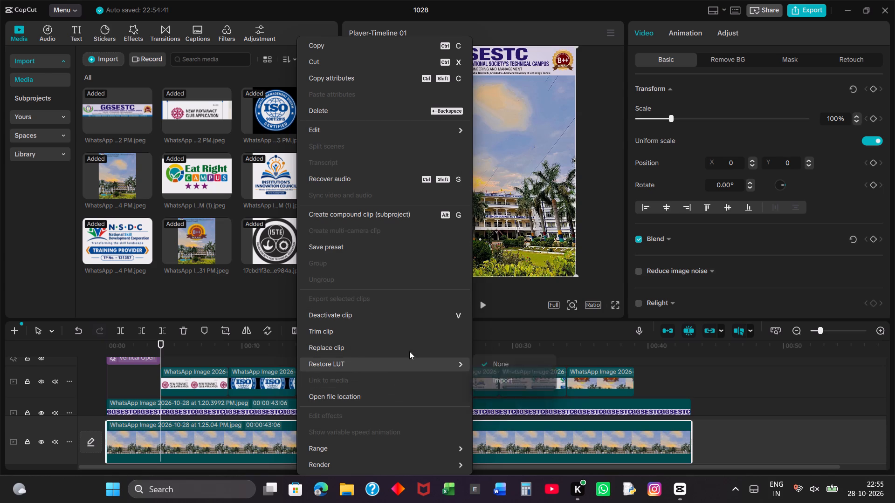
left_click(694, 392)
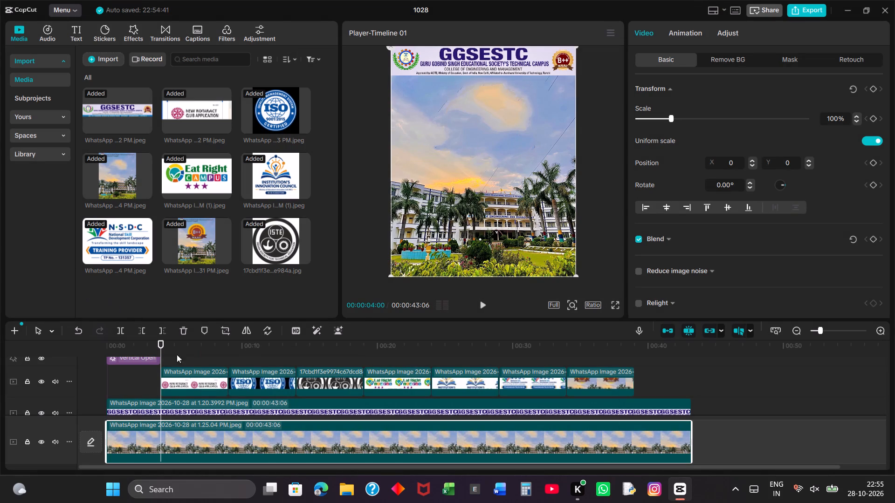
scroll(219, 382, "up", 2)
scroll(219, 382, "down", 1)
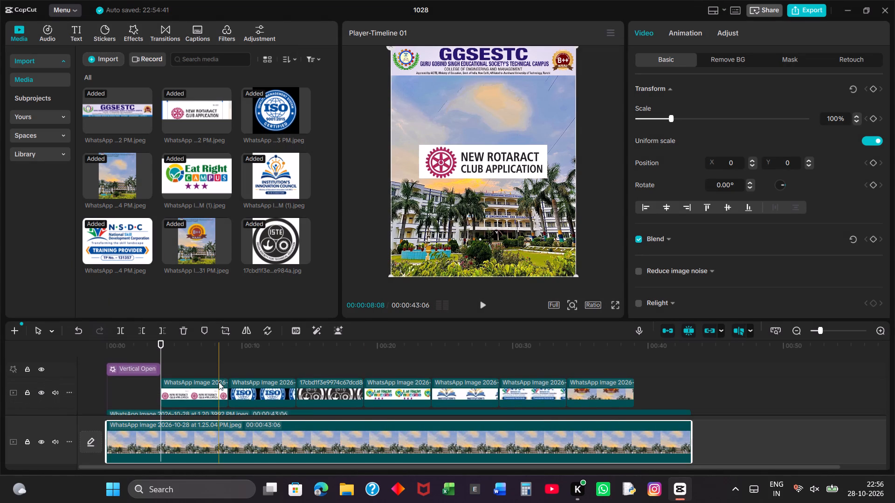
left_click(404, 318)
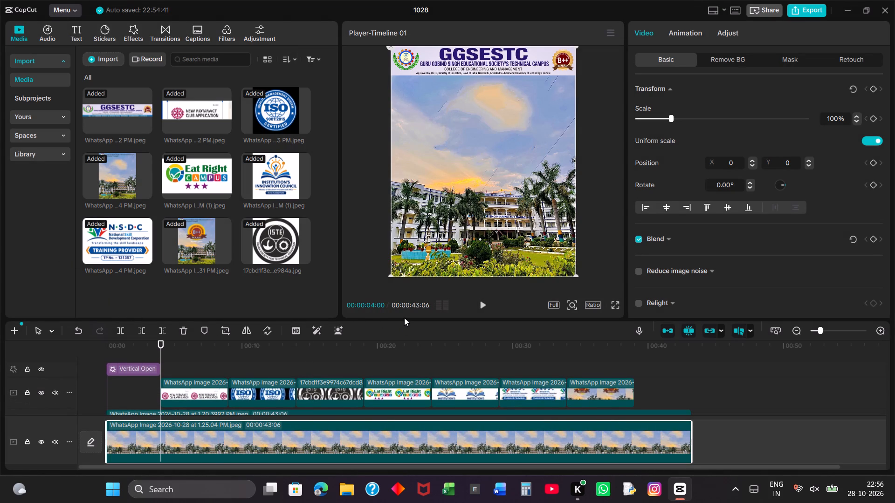
Place another copy of the campus building image on a new top track at the very start of the timeline.
left_click(406, 321)
left_click_drag(406, 320, 405, 269)
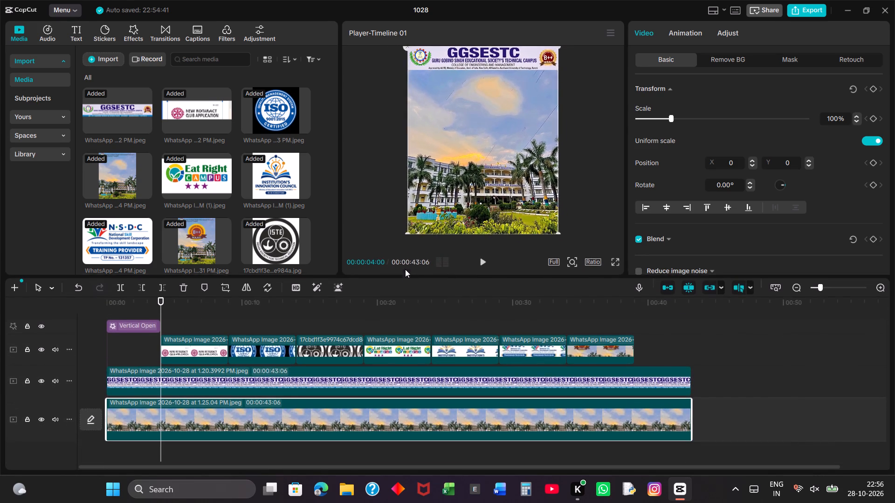
left_click_drag(405, 269, 405, 275)
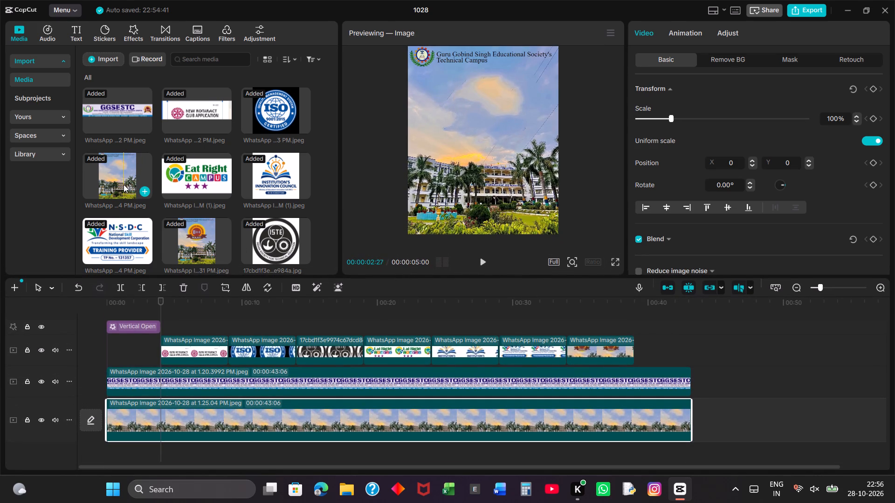
left_click_drag(123, 184, 124, 331)
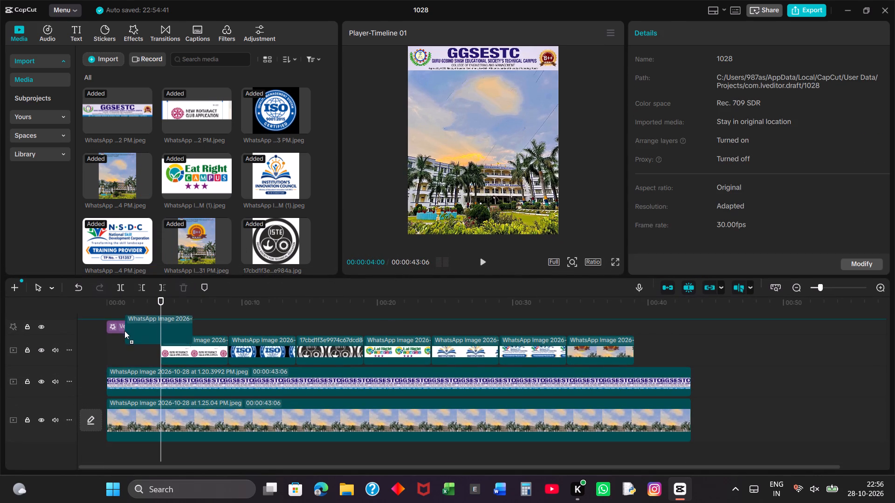
left_click_drag(124, 331, 108, 326)
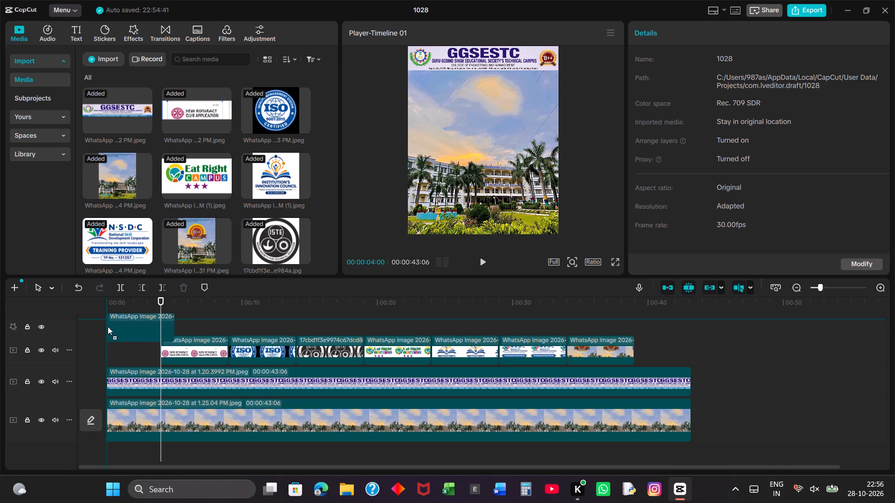
left_click_drag(108, 326, 109, 329)
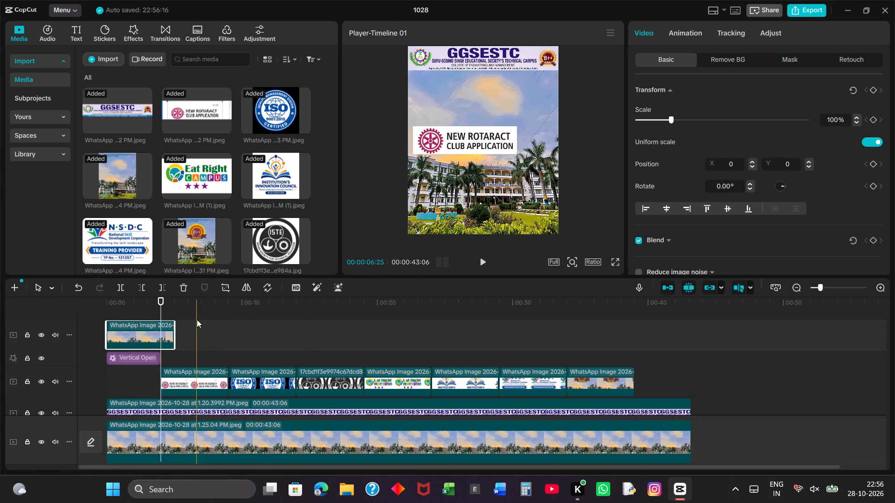
Extend the new campus image clip's end to 00:00:43:06, matching the banner and main background clips.
left_click_drag(175, 326, 356, 319)
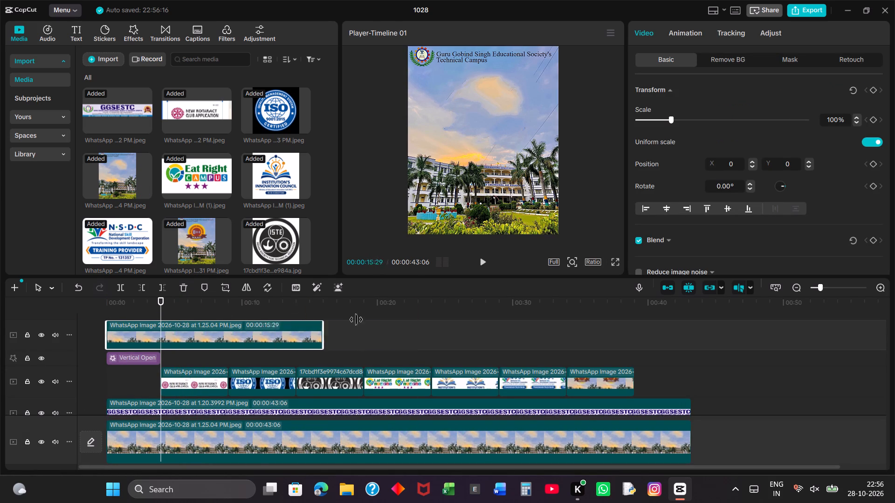
left_click_drag(356, 319, 714, 339)
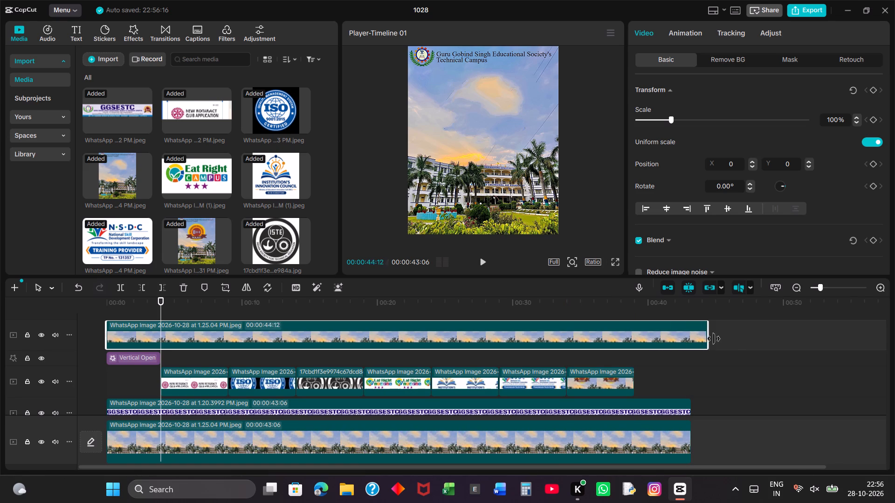
left_click_drag(714, 339, 692, 342)
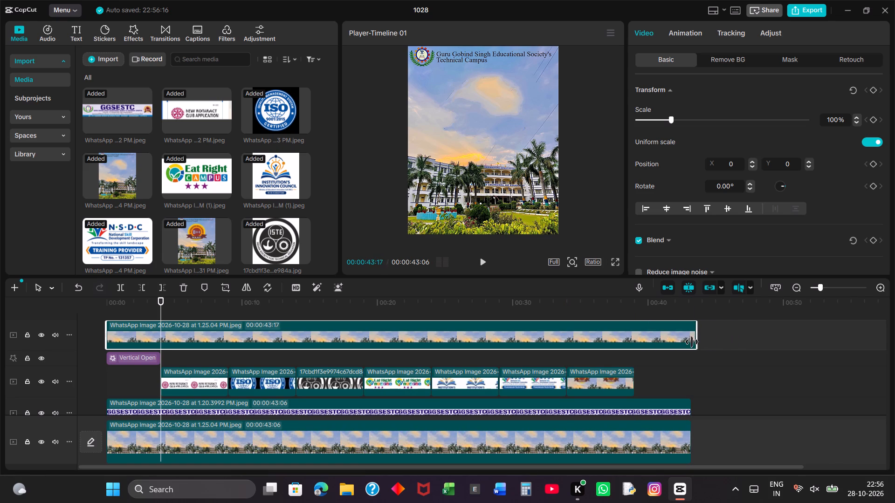
left_click_drag(692, 342, 688, 342)
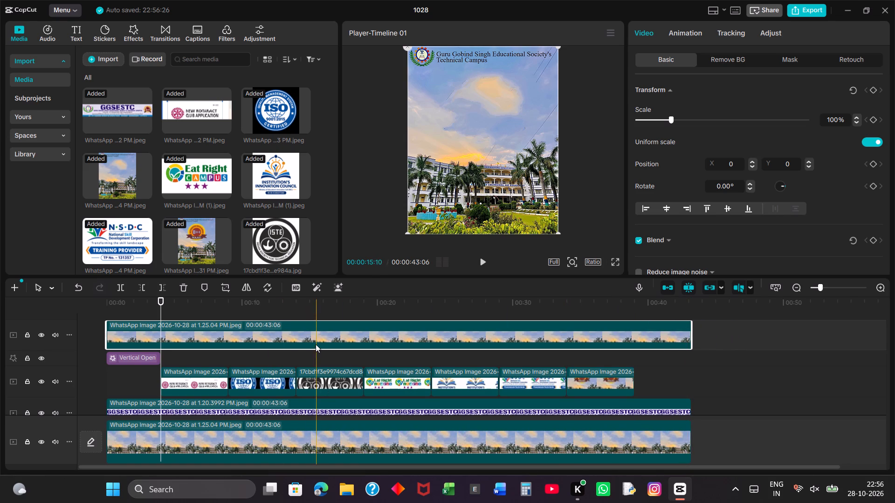
Reorder the layers to put the campus image copy beneath the GGSESTC banner and directly above the main background track.
left_click_drag(322, 337, 319, 401)
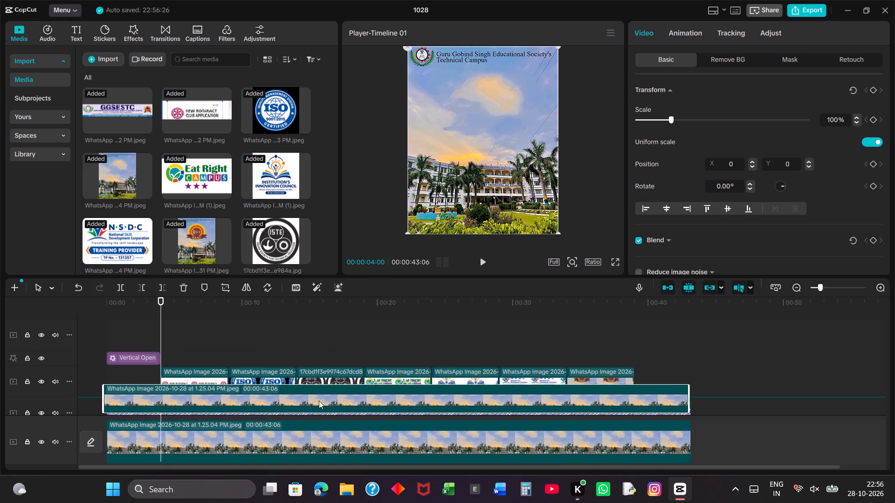
left_click_drag(319, 401, 318, 400)
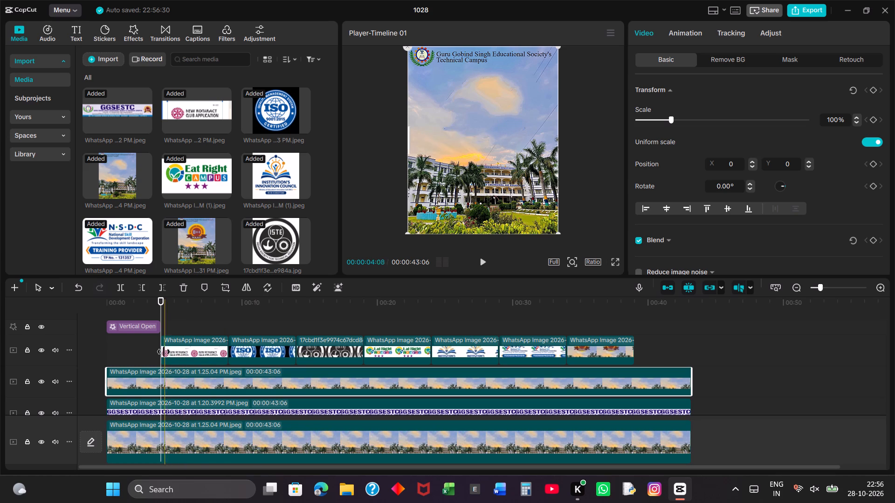
left_click_drag(245, 378, 248, 413)
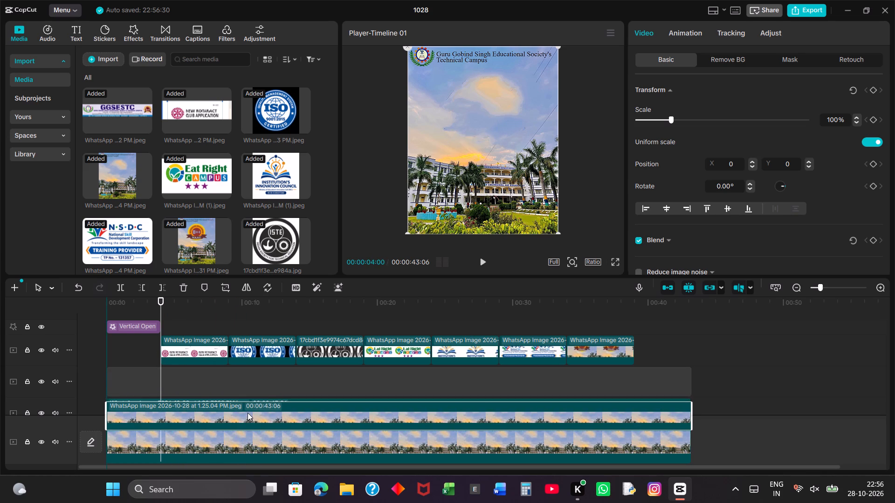
left_click_drag(248, 413, 249, 423)
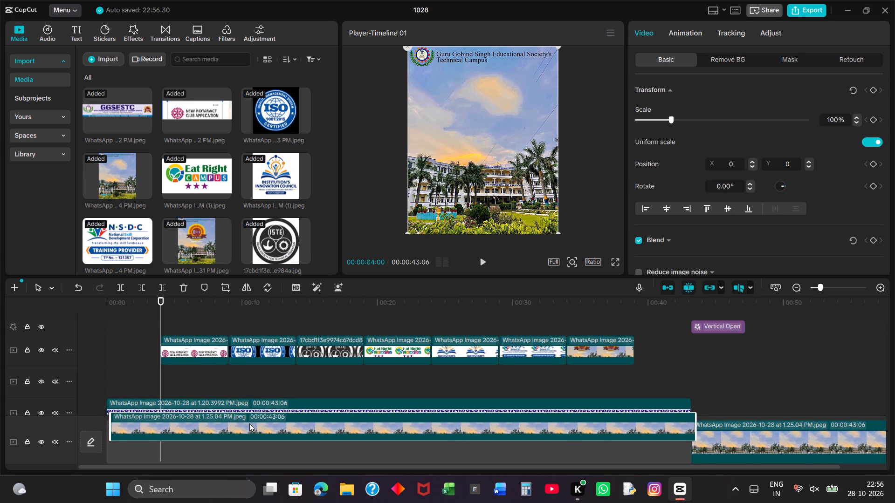
left_click_drag(249, 423, 241, 414)
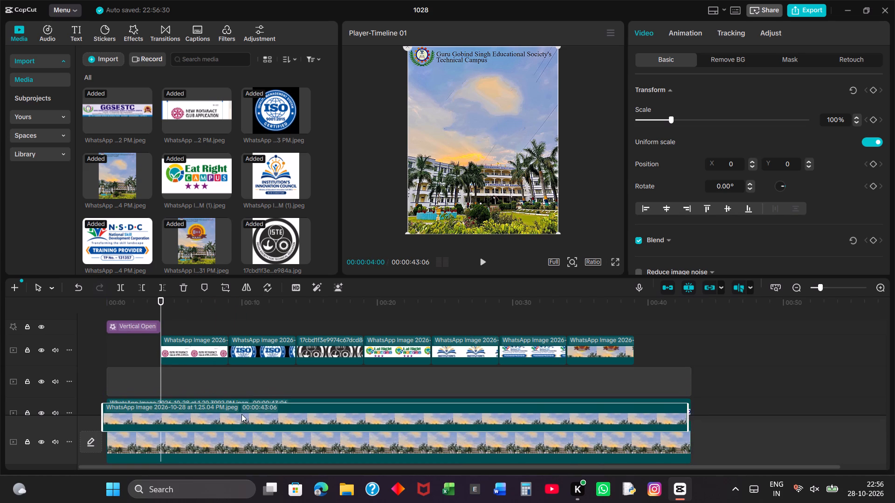
left_click_drag(241, 414, 241, 388)
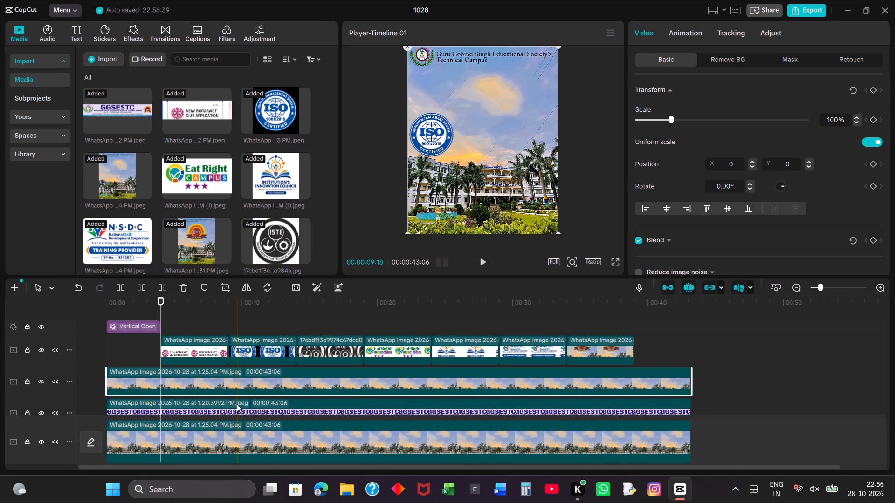
left_click_drag(236, 404, 234, 358)
left_click_drag(232, 349, 227, 406)
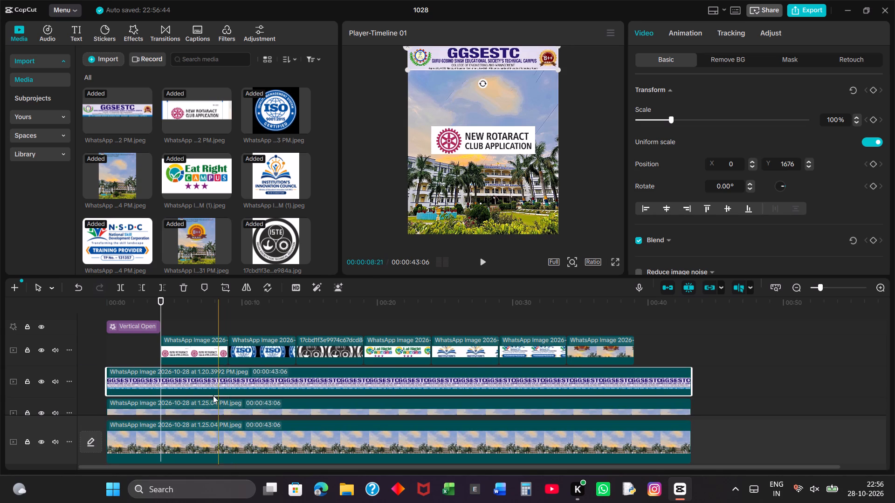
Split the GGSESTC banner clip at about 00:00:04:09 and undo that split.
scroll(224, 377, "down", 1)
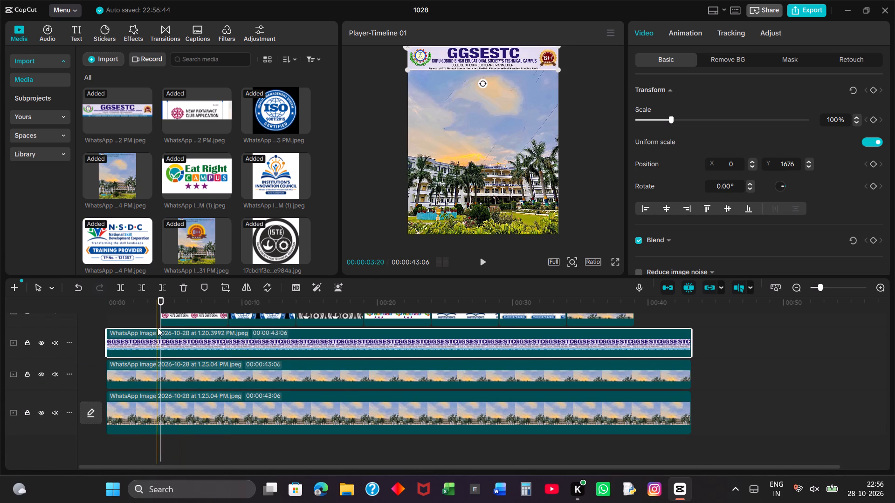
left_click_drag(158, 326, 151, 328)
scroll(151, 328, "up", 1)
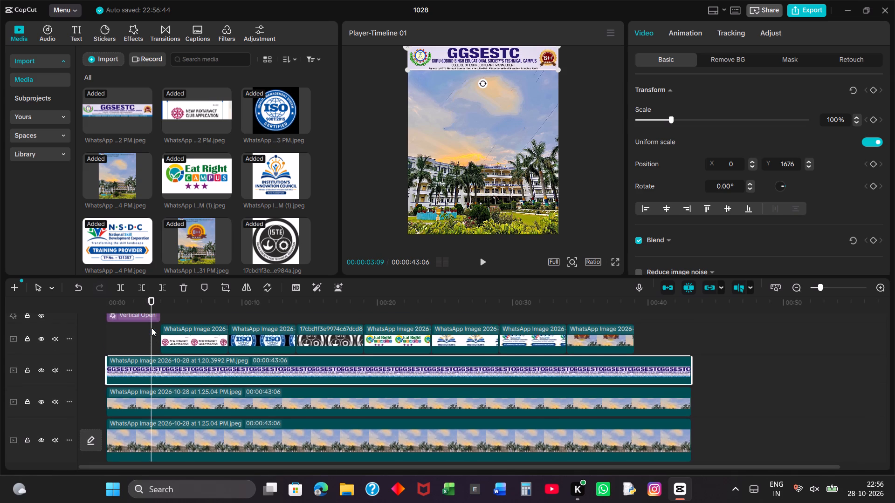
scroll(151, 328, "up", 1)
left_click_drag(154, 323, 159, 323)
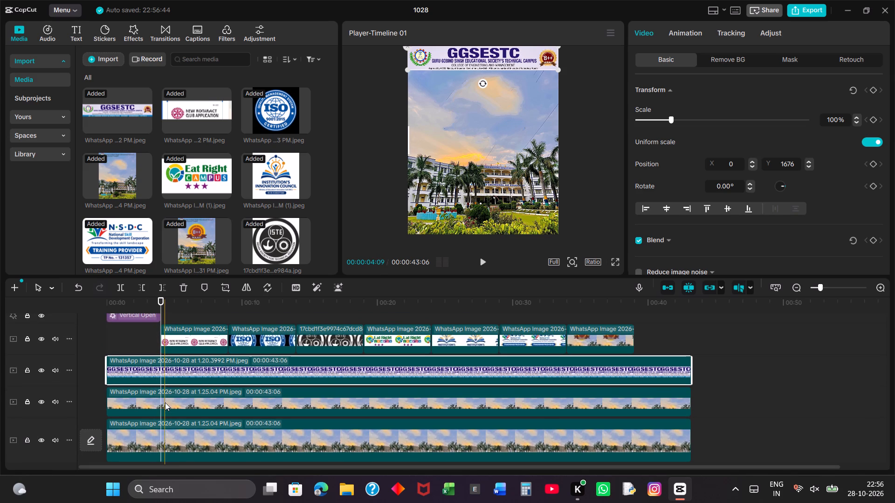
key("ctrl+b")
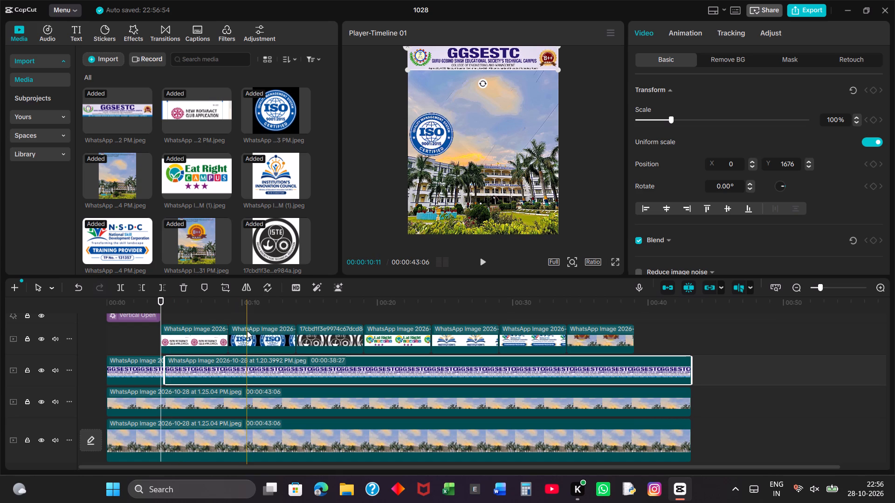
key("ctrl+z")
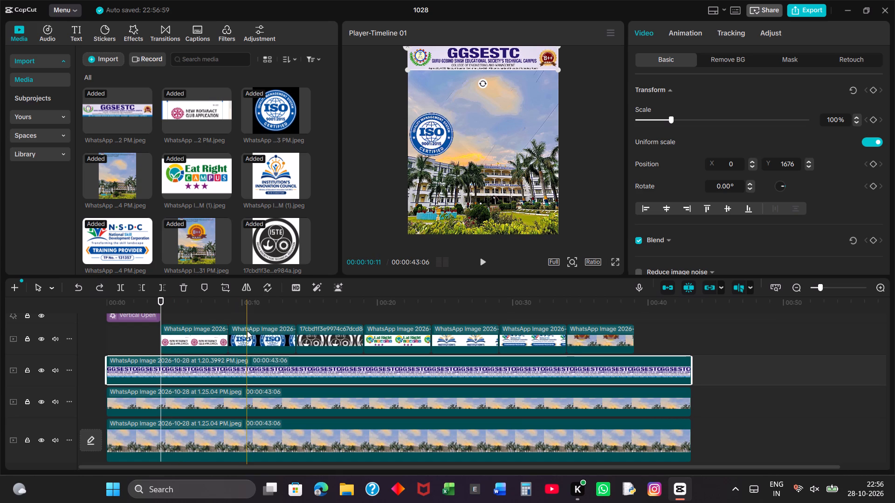
Split the GGSESTC banner clip at the New Rotaract logo clip's start and end, 00:00:04:00 and 00:00:09:00.
left_click(162, 304)
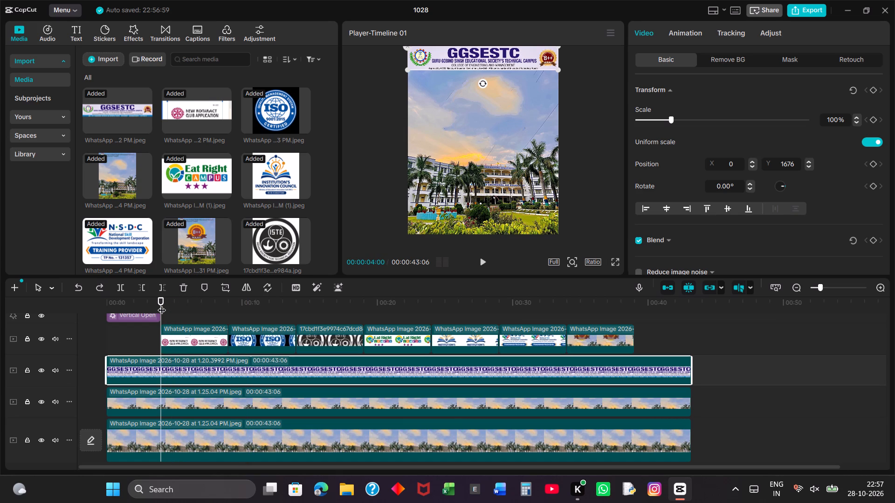
key("ctrl+b")
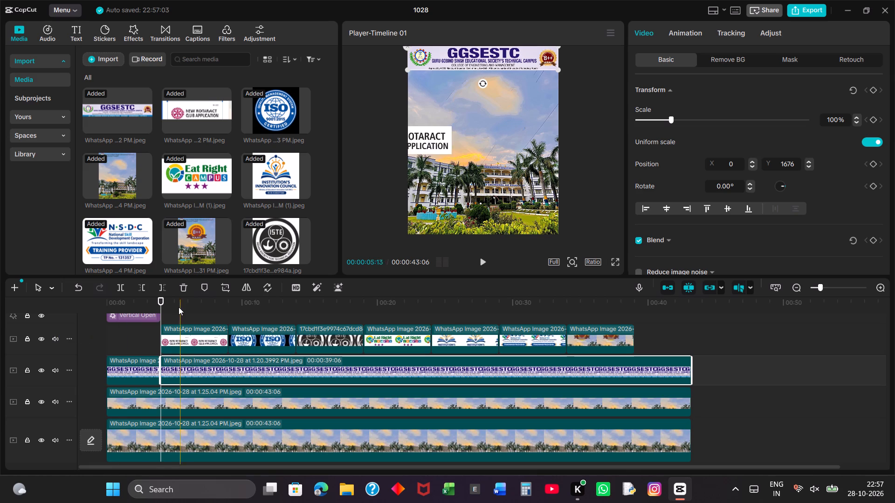
left_click_drag(162, 302, 148, 305)
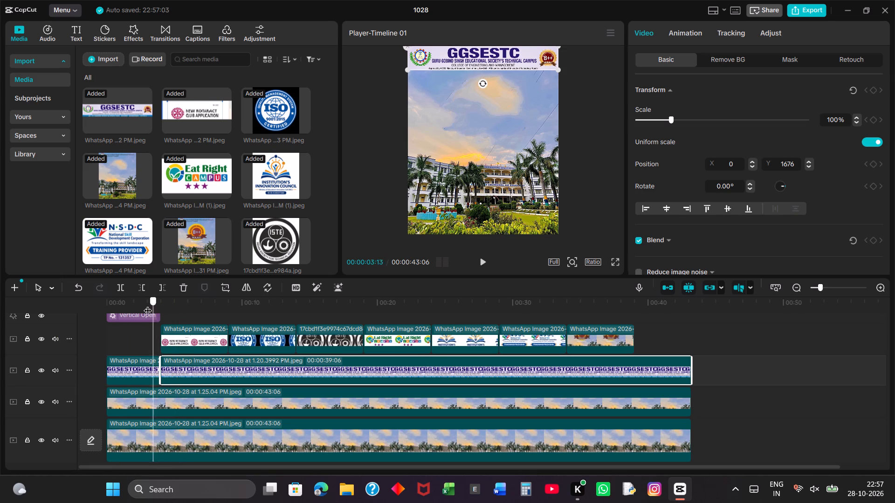
left_click_drag(148, 305, 225, 299)
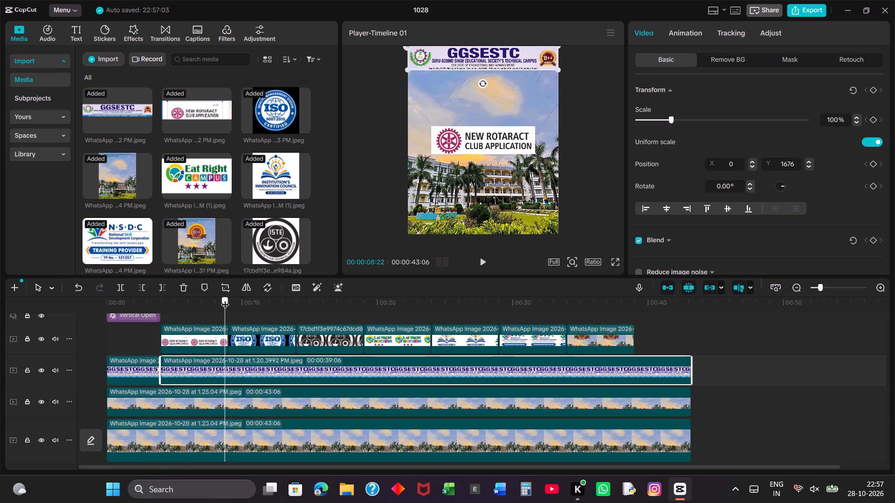
left_click_drag(225, 299, 146, 316)
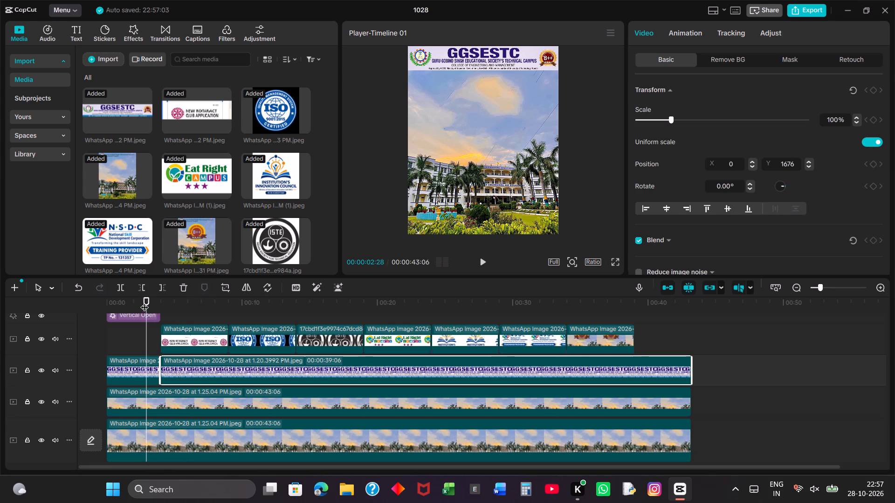
left_click_drag(145, 301, 201, 309)
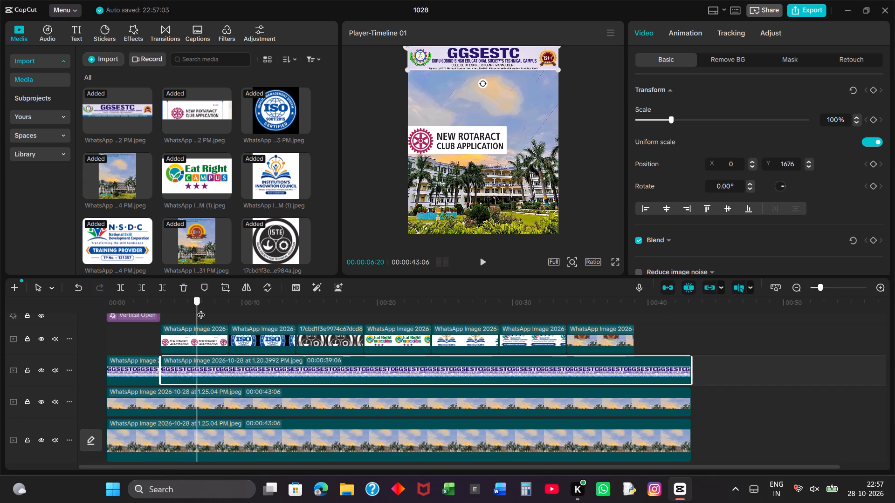
left_click_drag(201, 309, 228, 311)
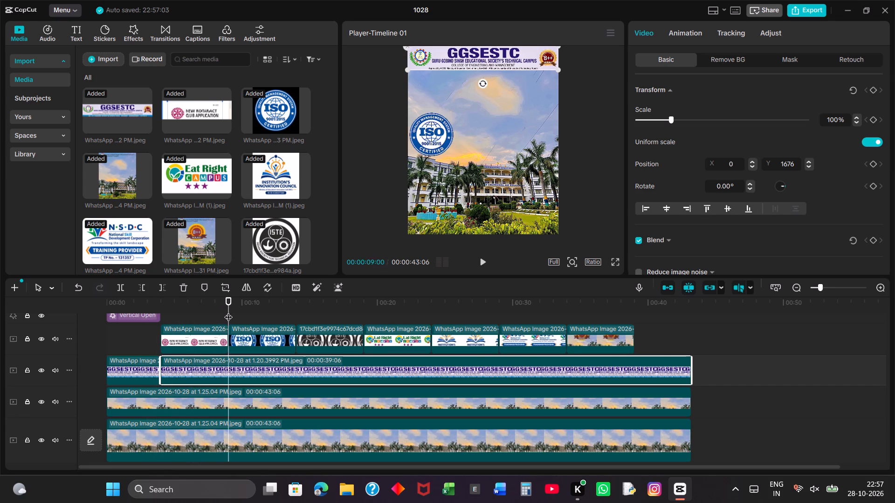
key("ctrl+b")
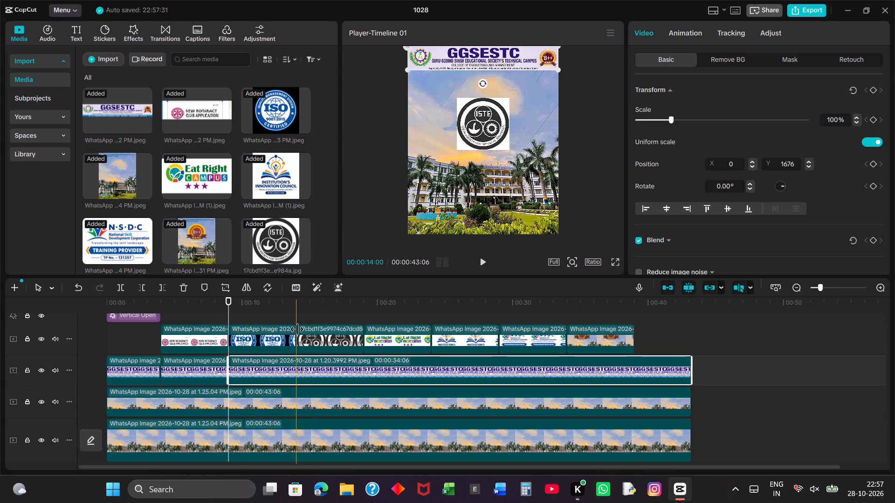
Split the remaining GGSESTC banner clip at the following logo boundaries, 00:00:14:00, 00:00:19:00, 00:00:24:00, 00:00:29:00 and the start of the NAAC clip.
key("ctrl+b")
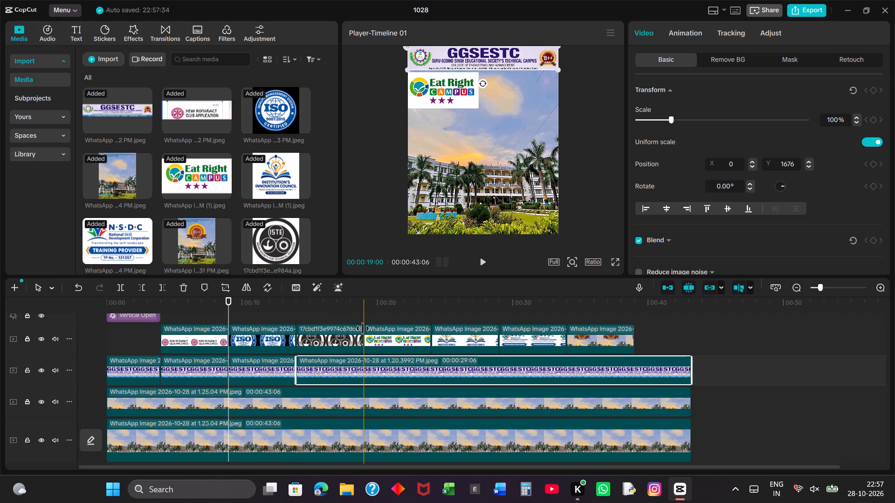
key("ctrl+b")
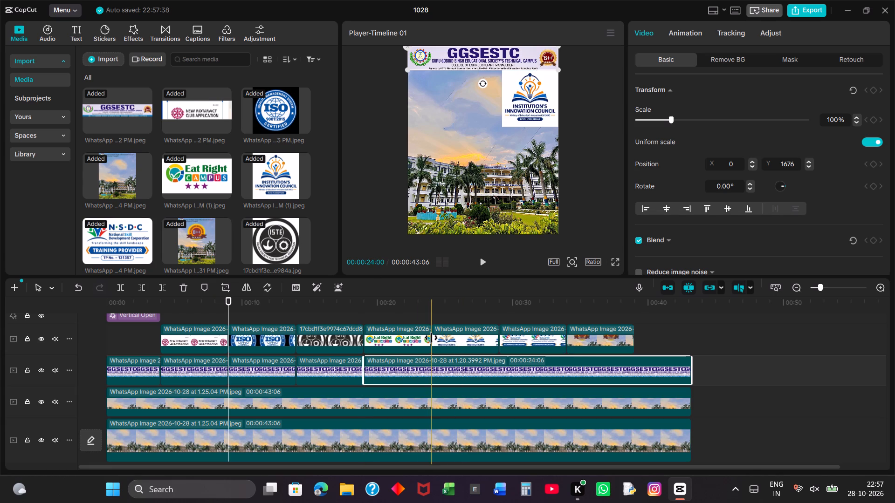
key("ctrl+b")
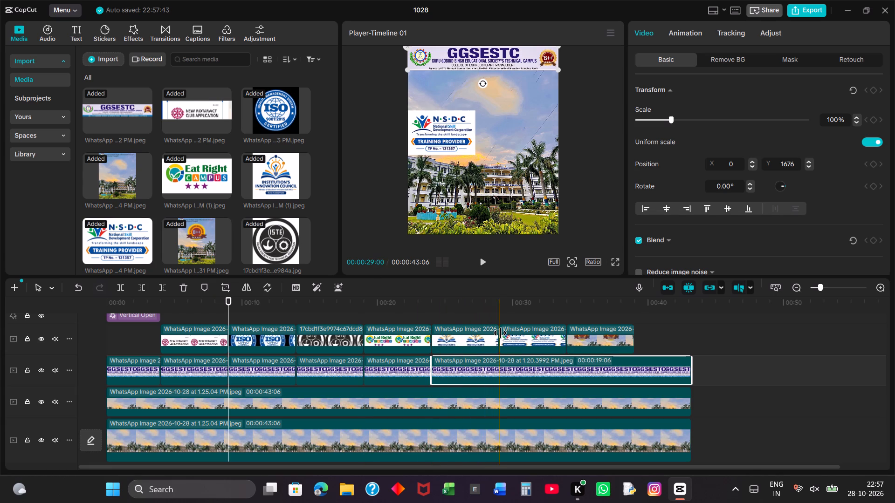
key("ctrl+b")
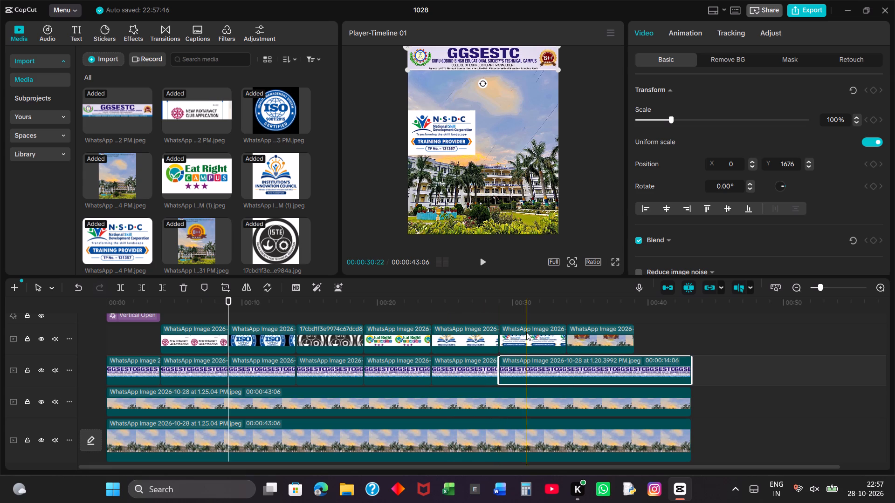
key("ctrl+b")
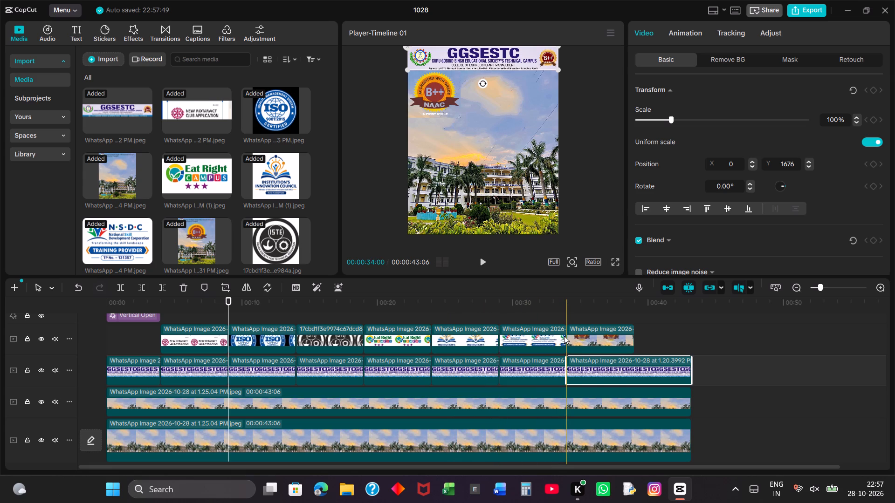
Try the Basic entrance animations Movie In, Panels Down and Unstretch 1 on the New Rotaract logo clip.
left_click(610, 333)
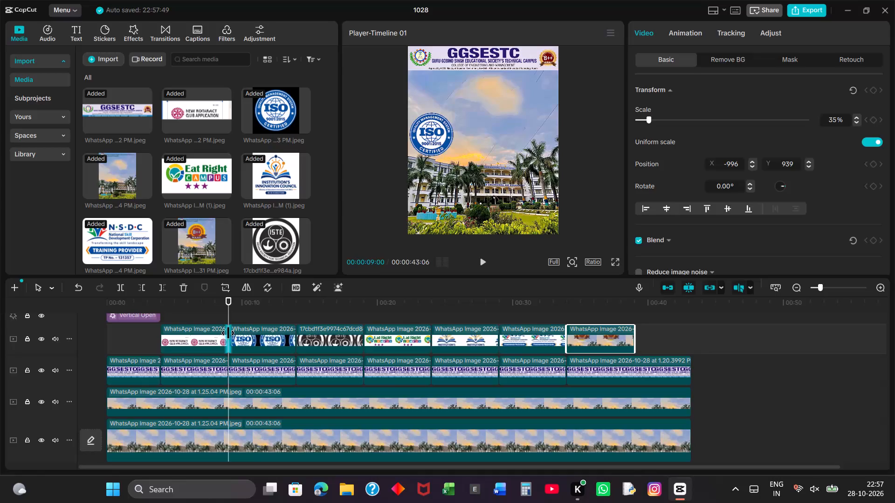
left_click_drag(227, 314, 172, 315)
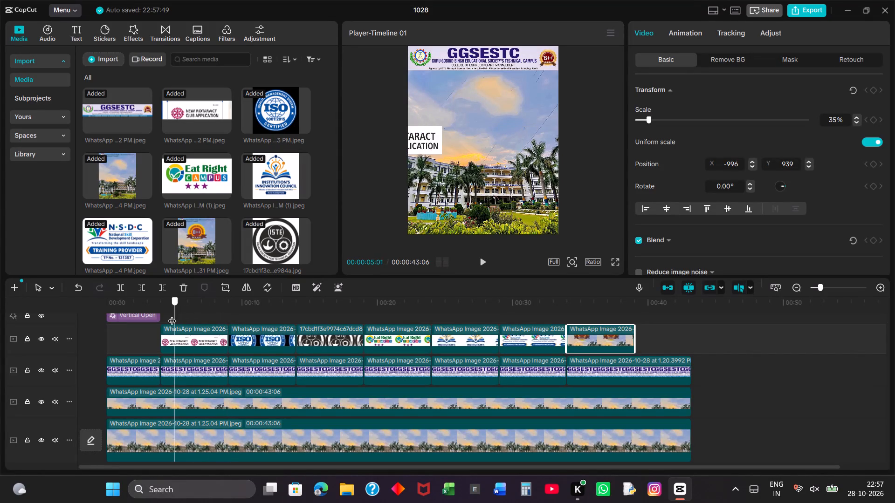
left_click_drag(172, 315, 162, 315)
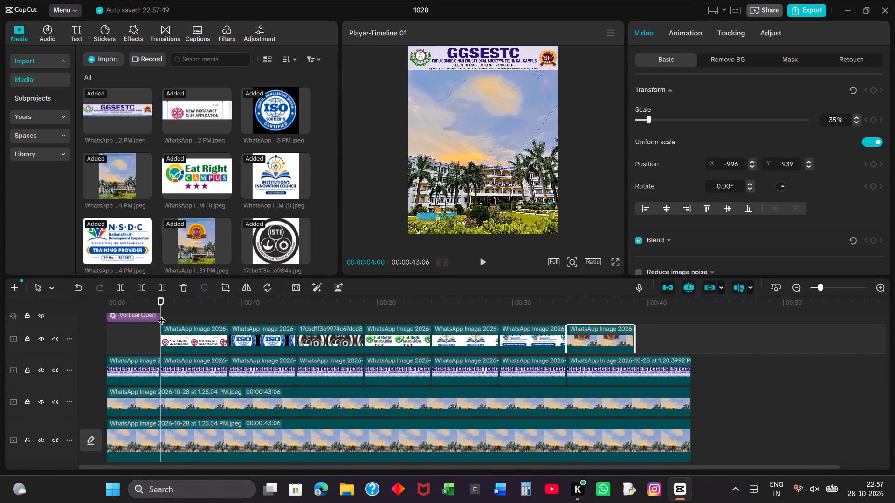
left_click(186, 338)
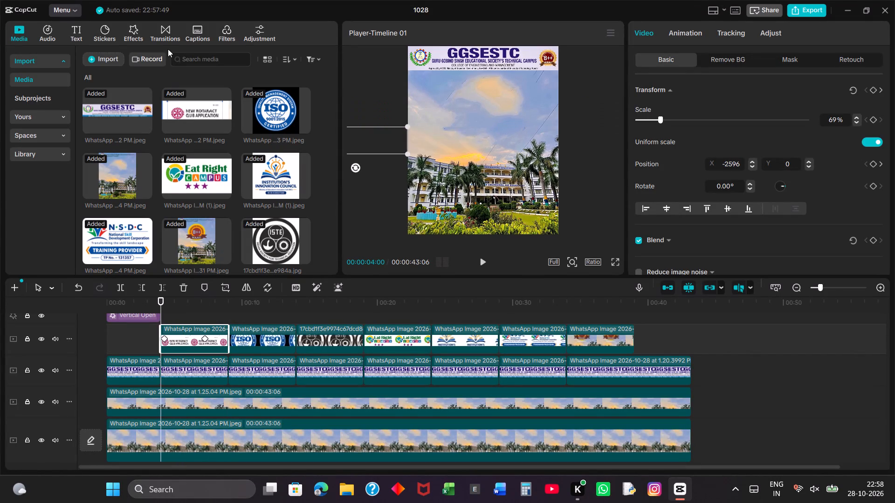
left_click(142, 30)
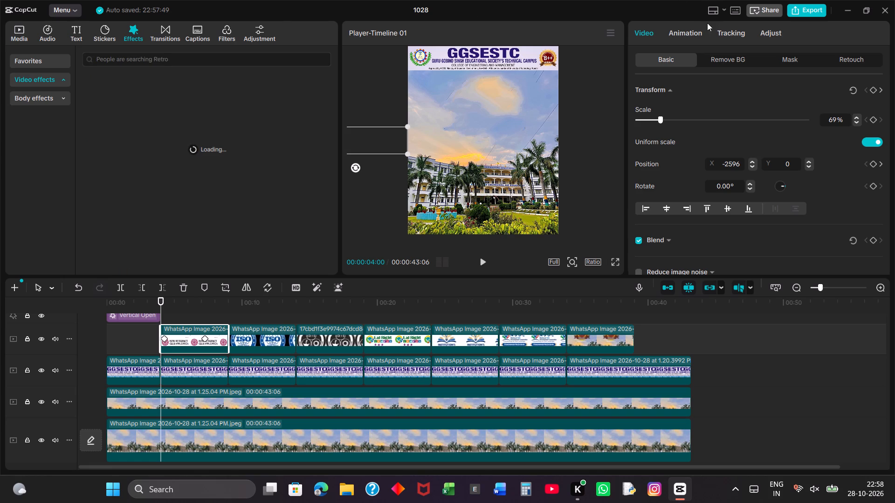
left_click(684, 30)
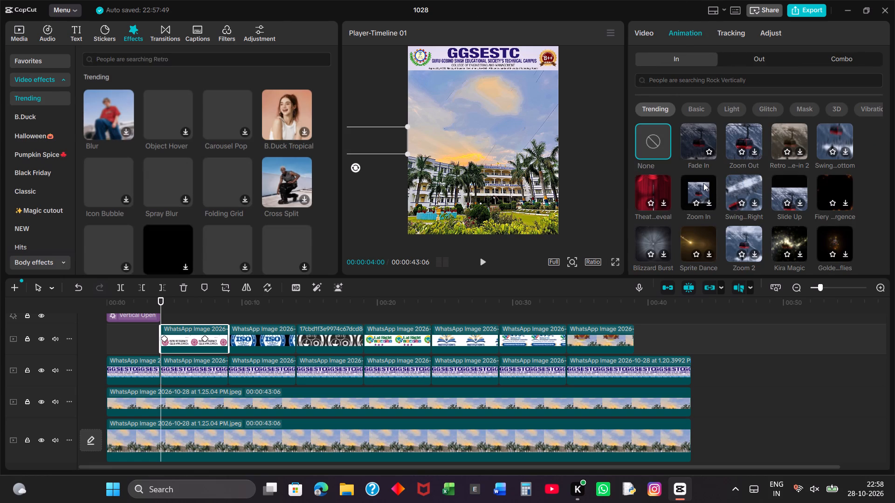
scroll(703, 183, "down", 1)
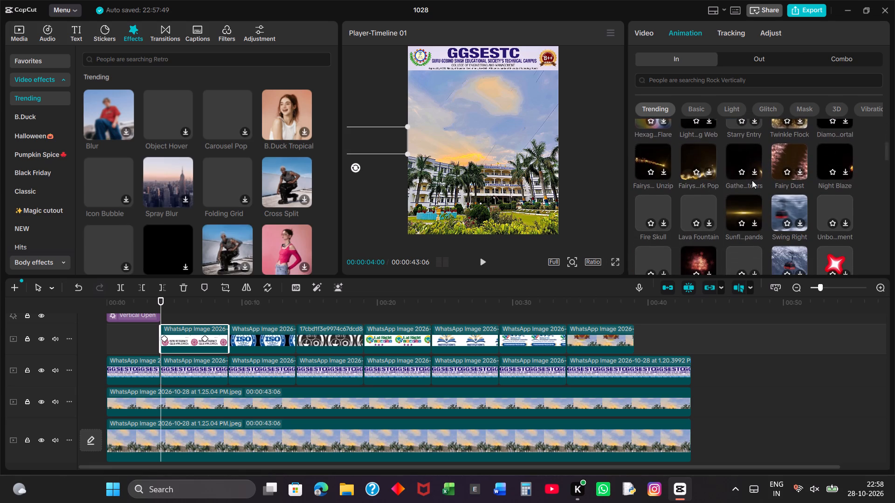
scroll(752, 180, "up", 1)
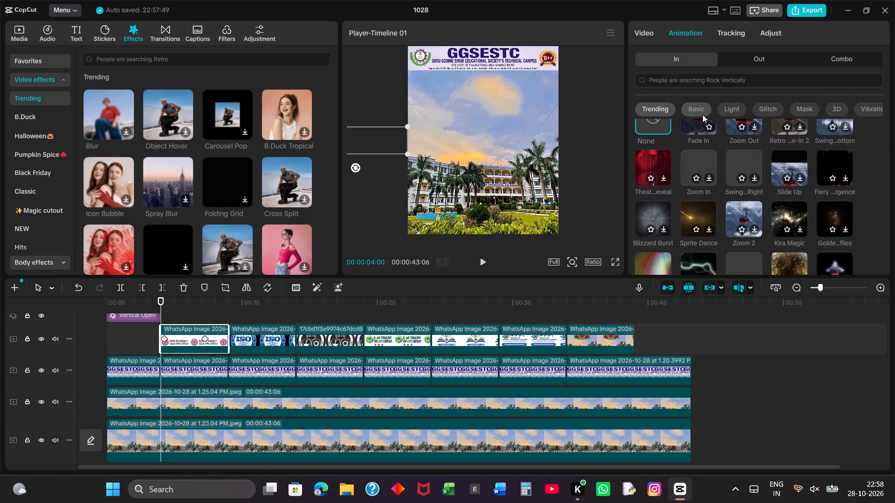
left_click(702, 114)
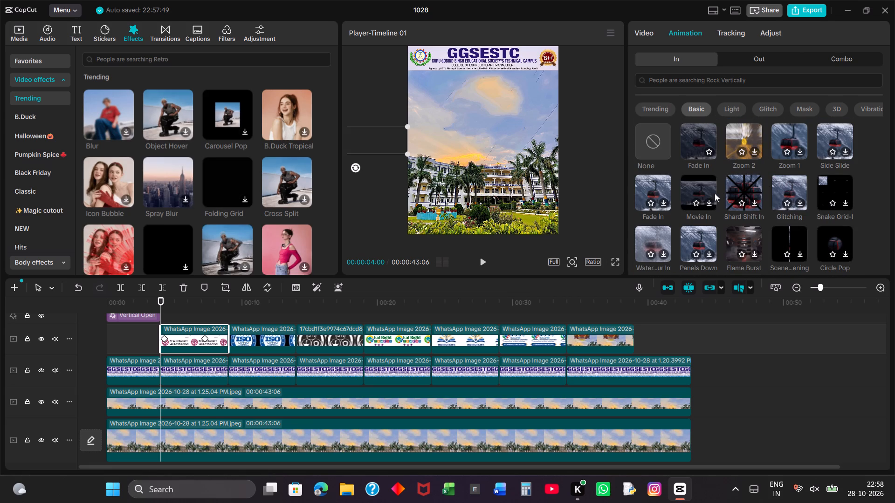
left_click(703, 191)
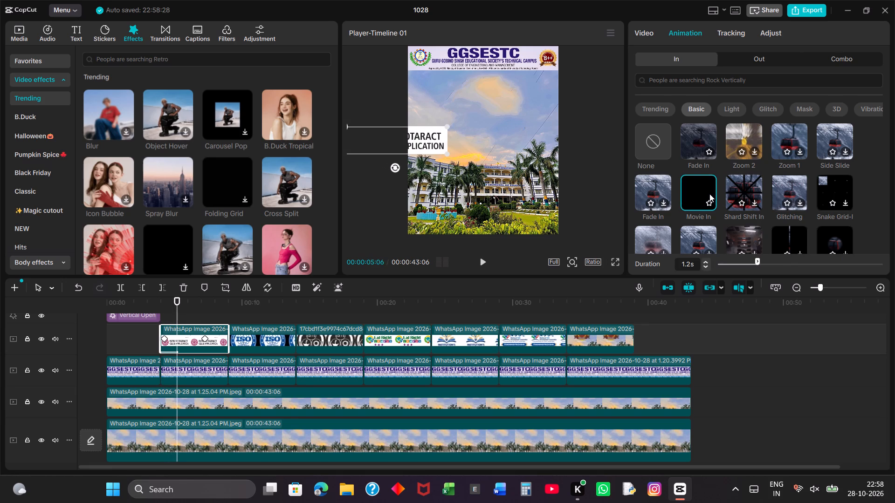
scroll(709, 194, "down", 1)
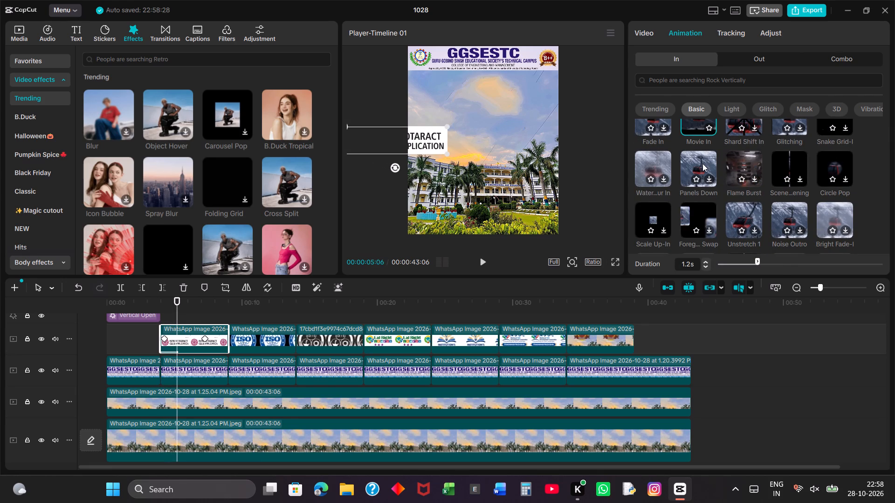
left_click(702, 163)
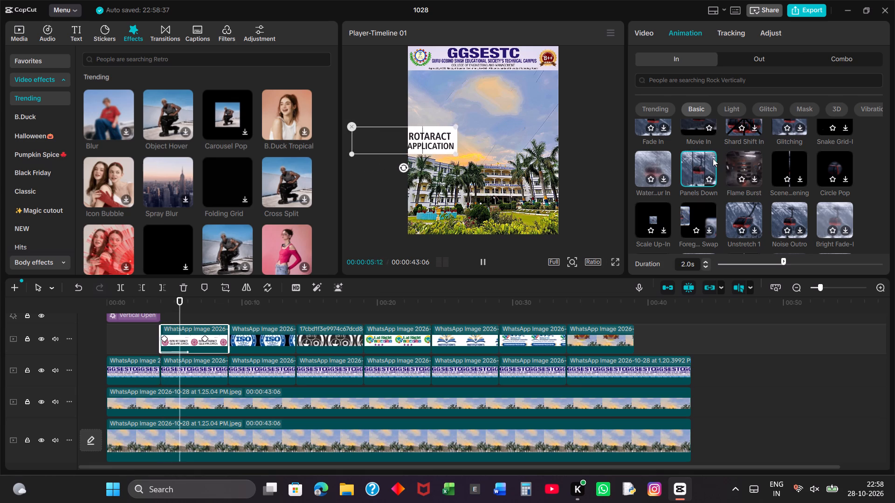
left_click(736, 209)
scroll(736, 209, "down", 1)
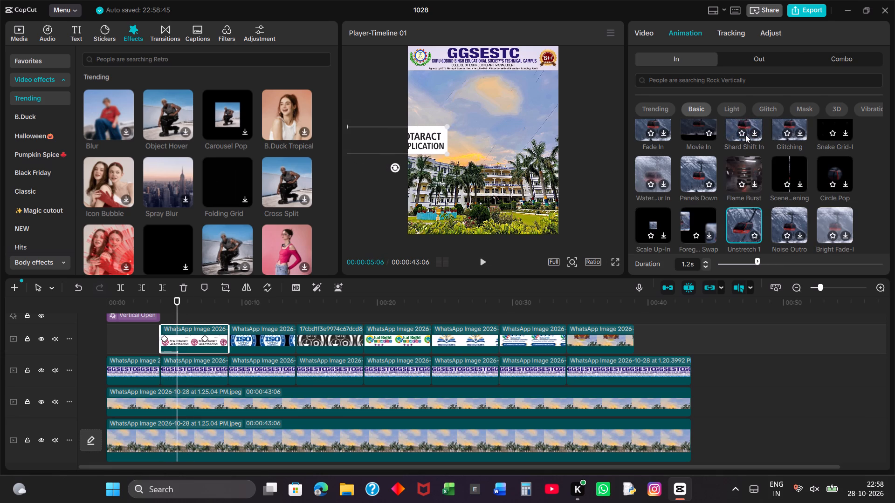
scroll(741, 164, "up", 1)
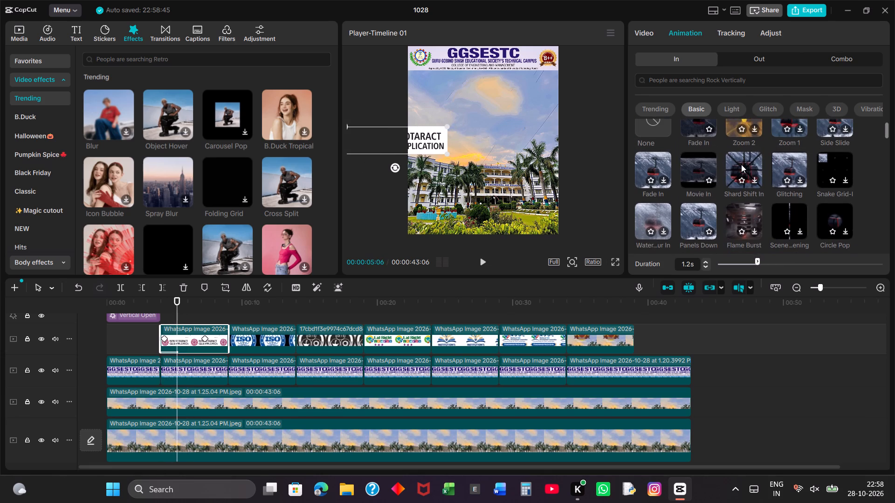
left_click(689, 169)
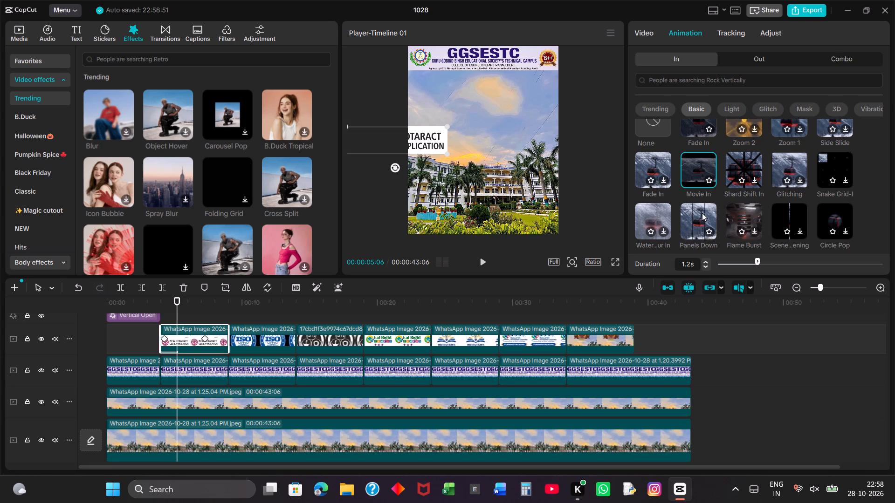
Apply the Basic entrance animation Foreg... Swap to the New Rotaract logo clip.
scroll(702, 213, "down", 1)
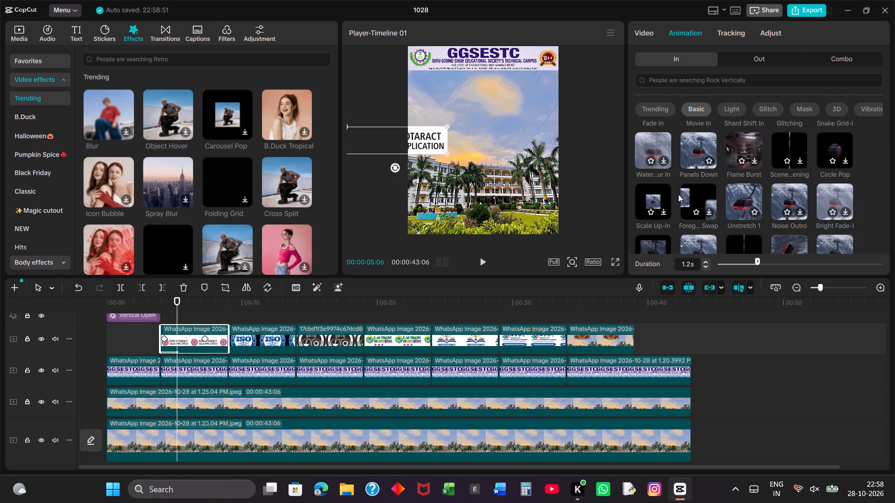
left_click(704, 189)
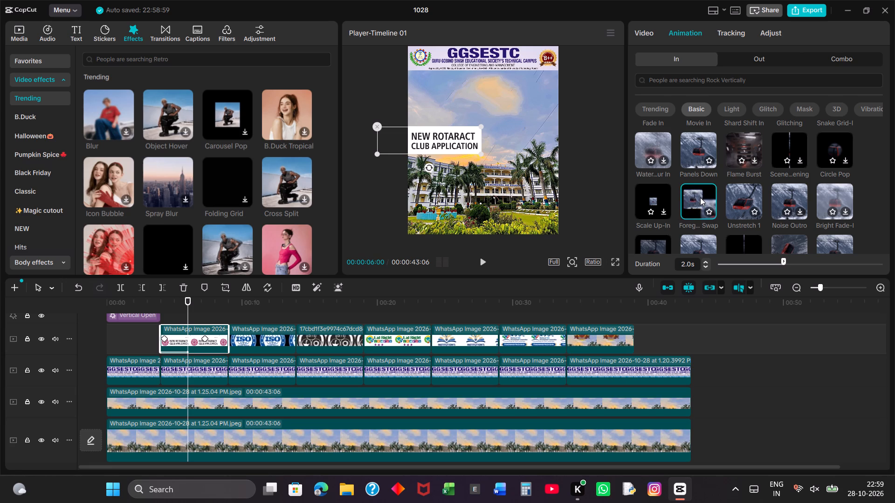
Remove the New Rotaract logo clip's position keyframes at 00:00:07:08 and 00:00:04:08, and preview the video from the start.
left_click(204, 340)
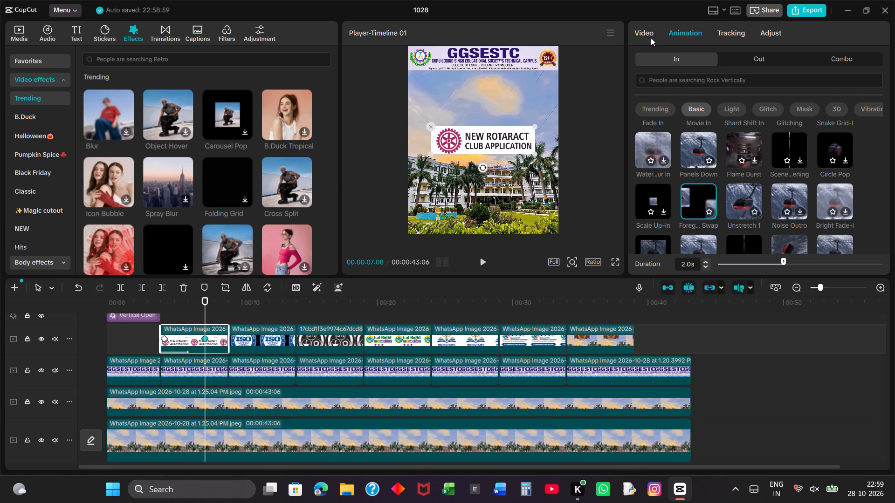
left_click(650, 38)
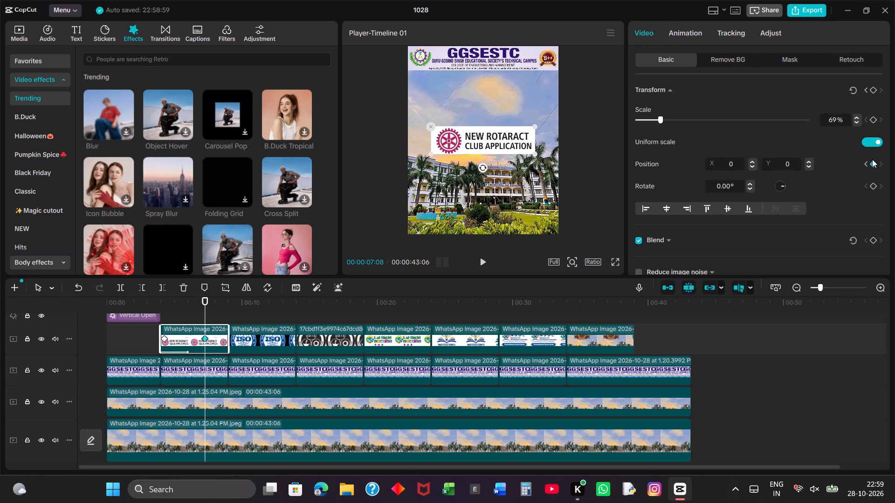
left_click(874, 142)
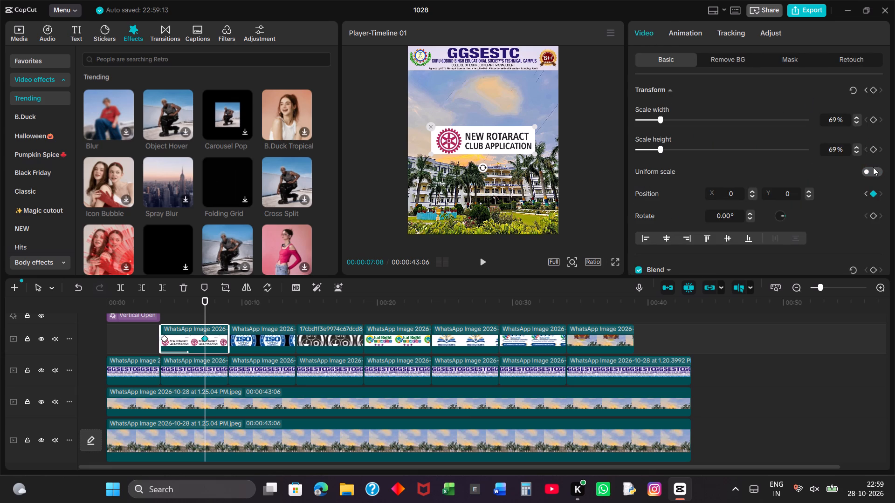
left_click(873, 167)
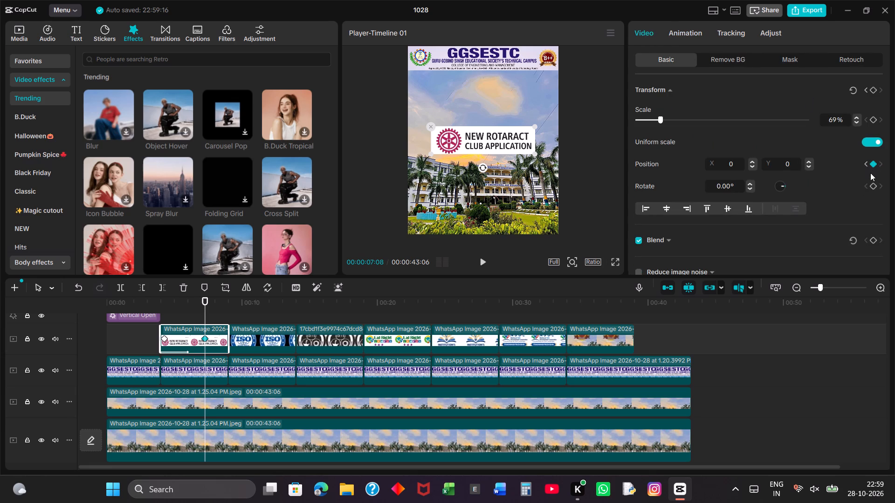
left_click(872, 166)
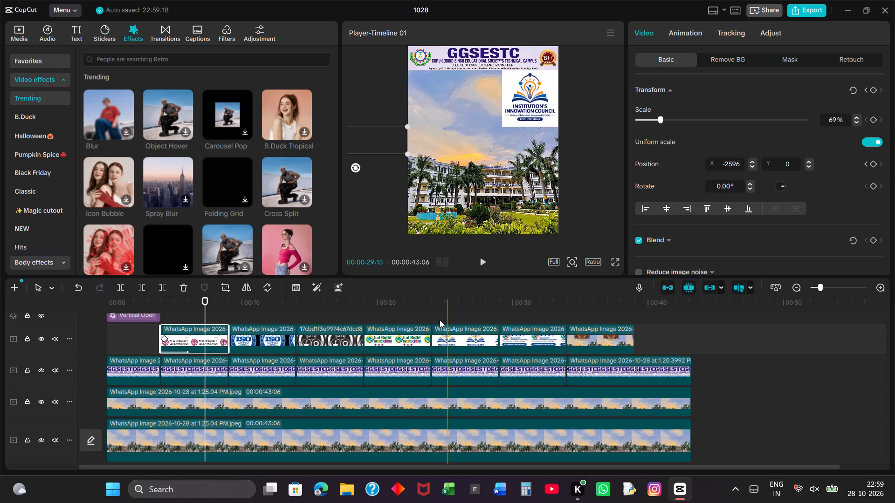
left_click_drag(207, 311, 163, 317)
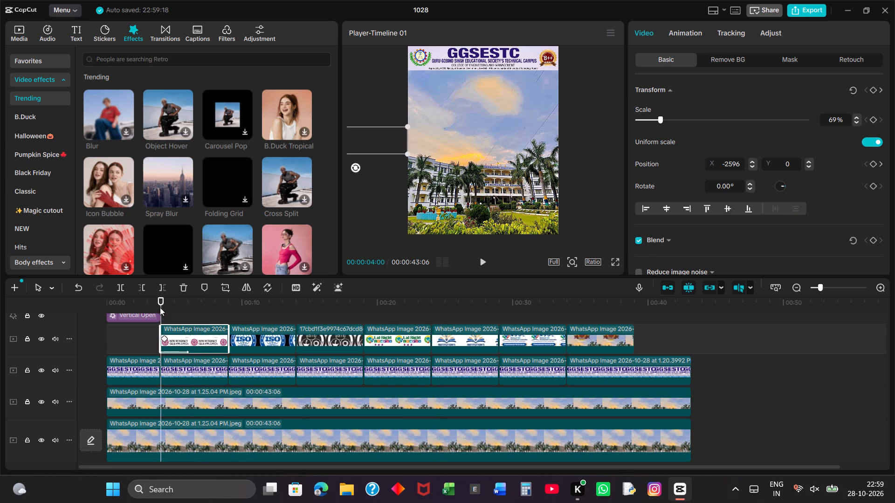
left_click(165, 337)
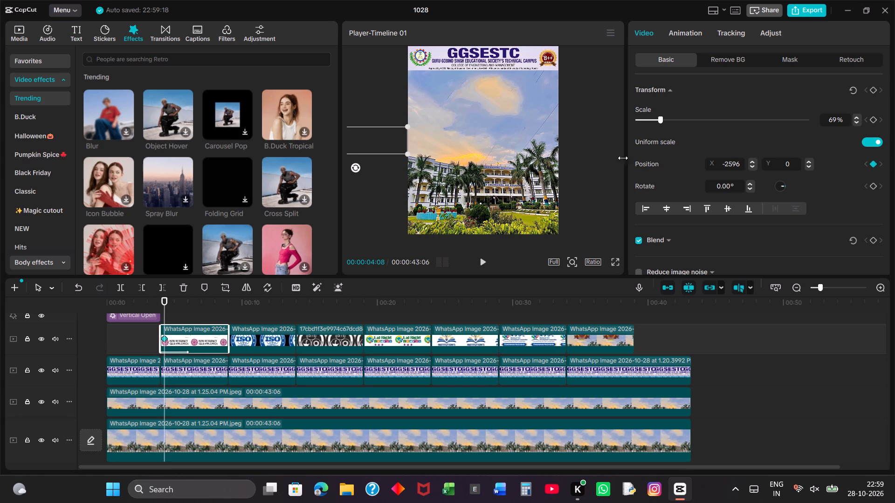
left_click(870, 161)
left_click_drag(166, 309, 67, 328)
key("space")
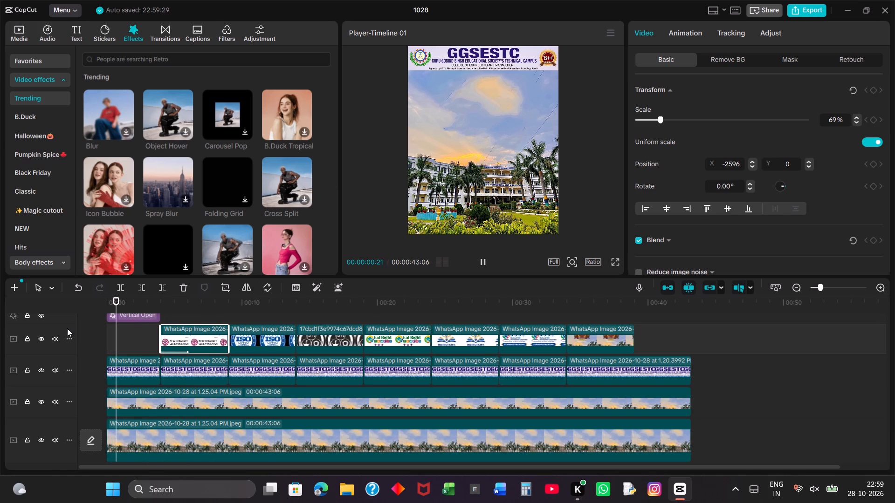
key("space")
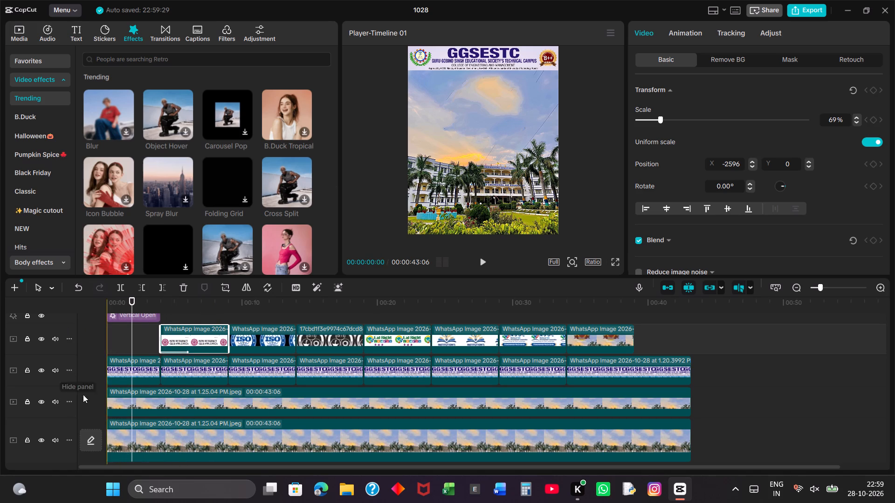
Trim the start of the campus image copy above the main track to 00:00:04:00 and preview the opening.
left_click(151, 437)
left_click(133, 401)
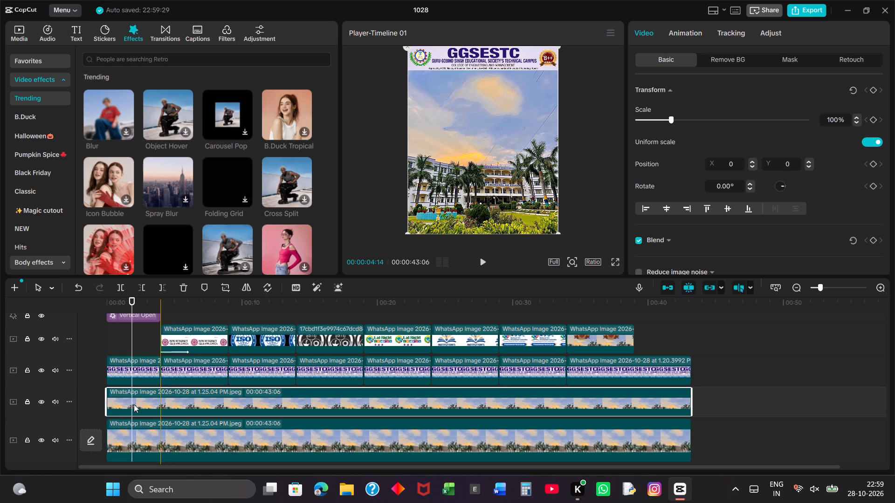
left_click_drag(104, 401, 125, 400)
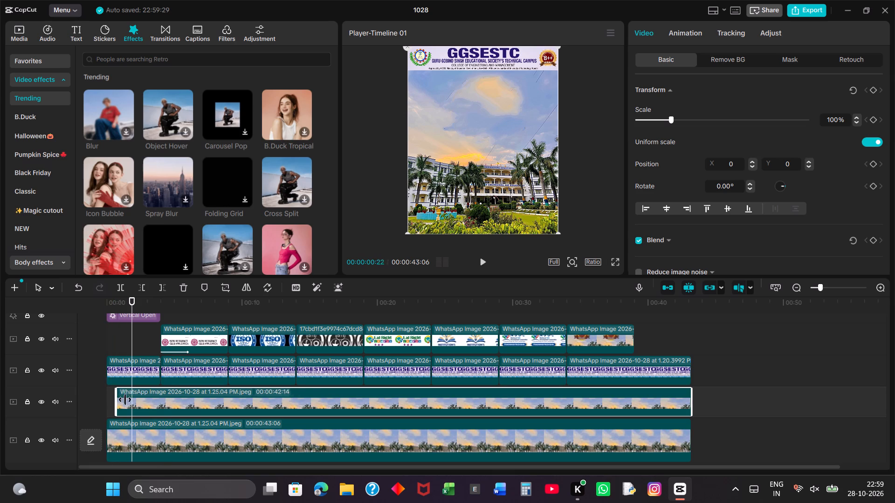
left_click_drag(125, 400, 158, 400)
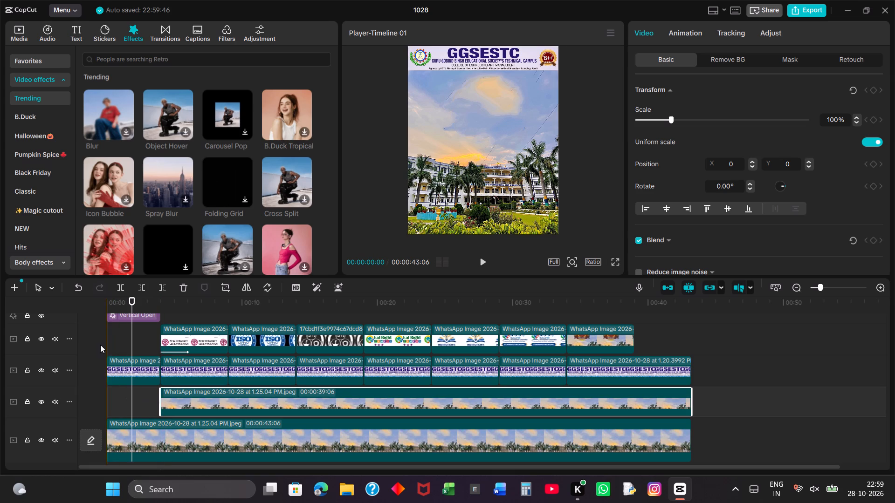
left_click(94, 348)
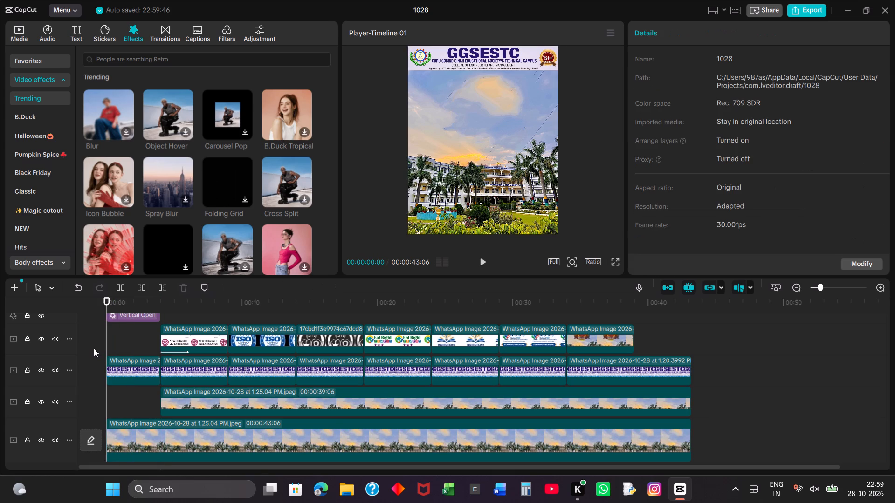
key("space")
key("space")
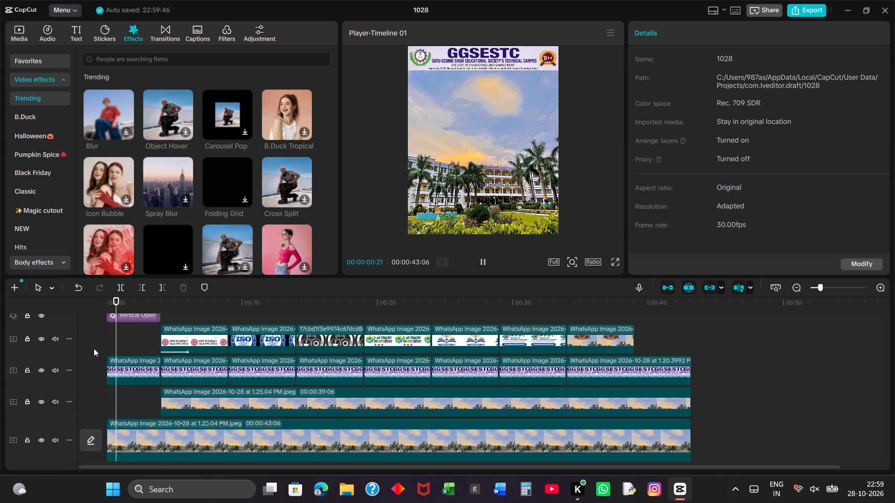
Apply the Basic entrance animation Fade In to the main-track campus image with a 2.4 s duration, and preview from the start.
left_click(146, 437)
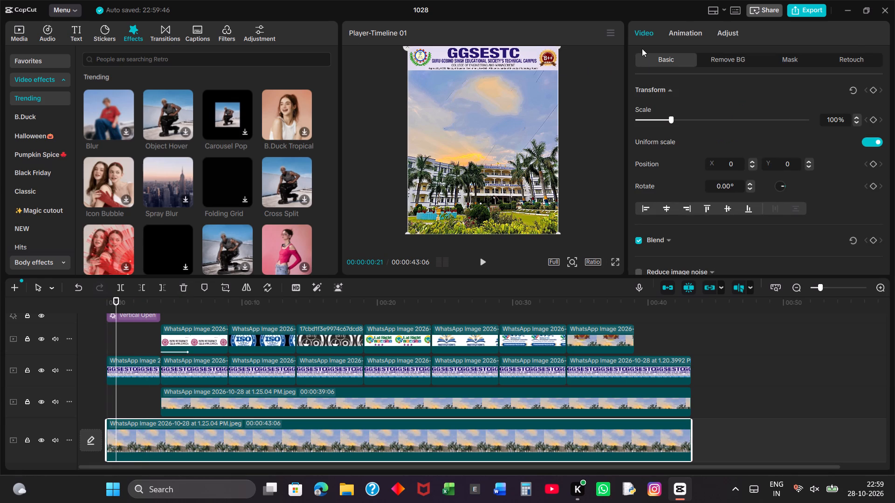
left_click(695, 33)
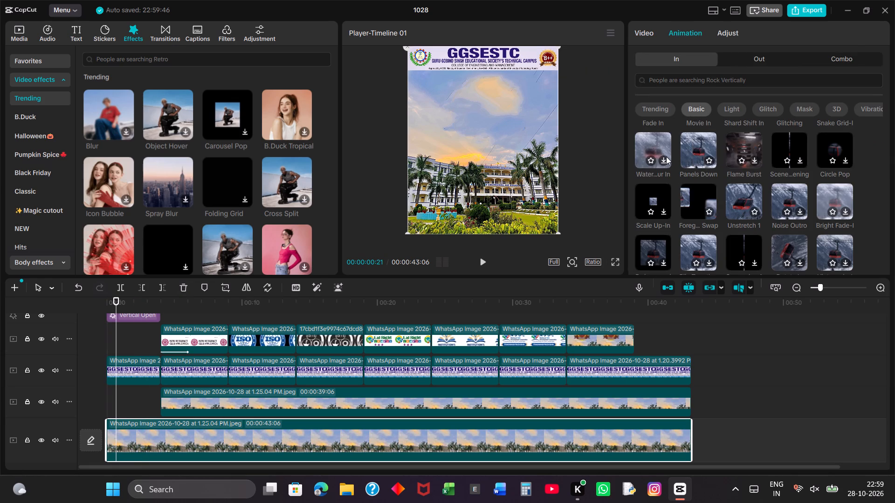
scroll(666, 156, "up", 2)
left_click(694, 145)
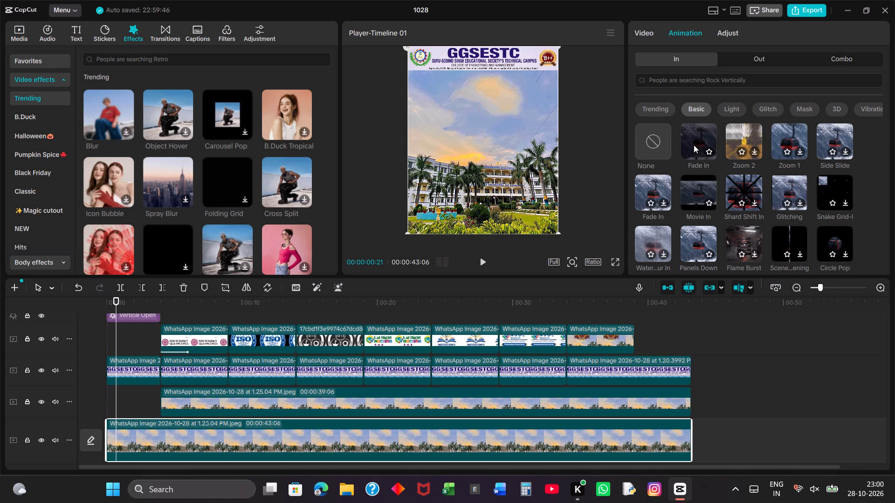
left_click(694, 145)
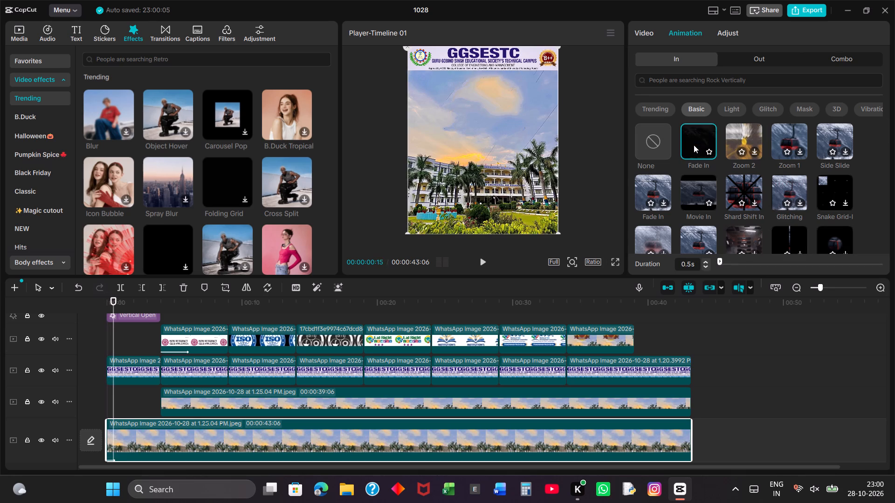
left_click(727, 263)
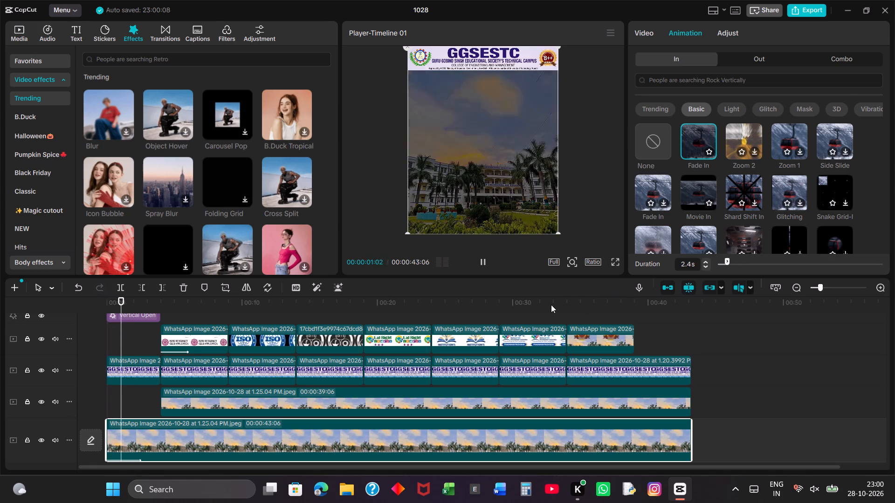
left_click(729, 361)
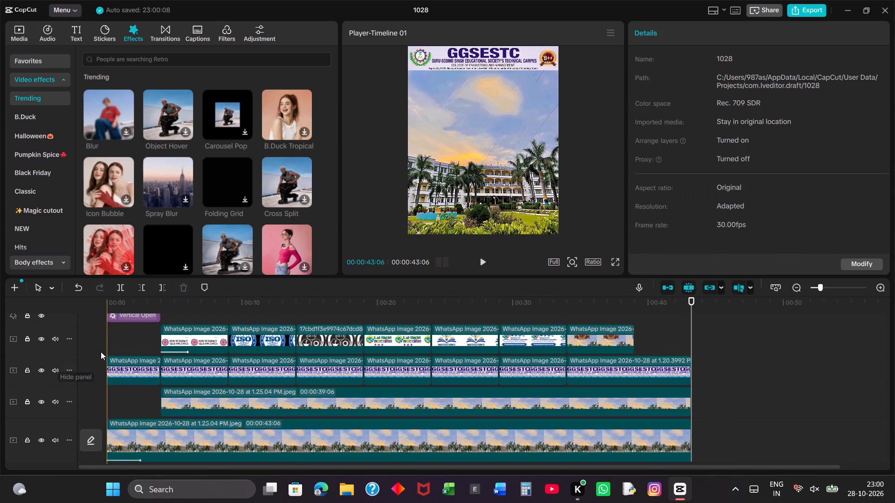
left_click(104, 347)
key("space")
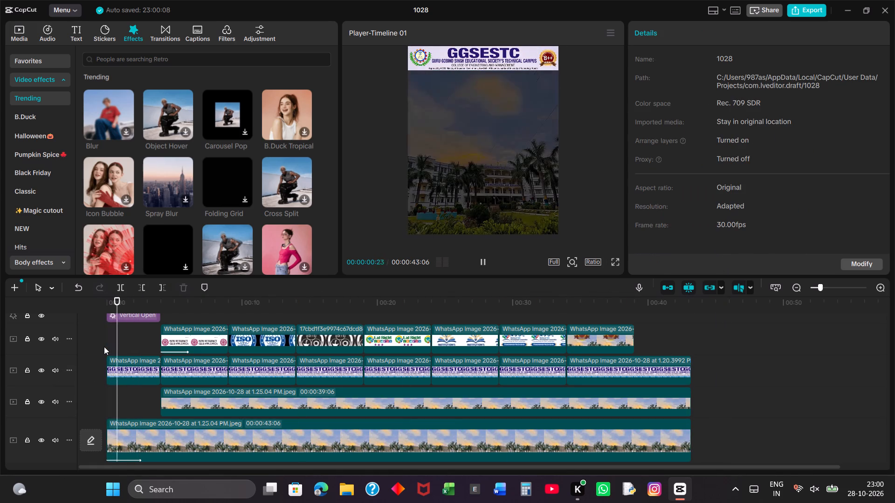
key("space")
key("space")
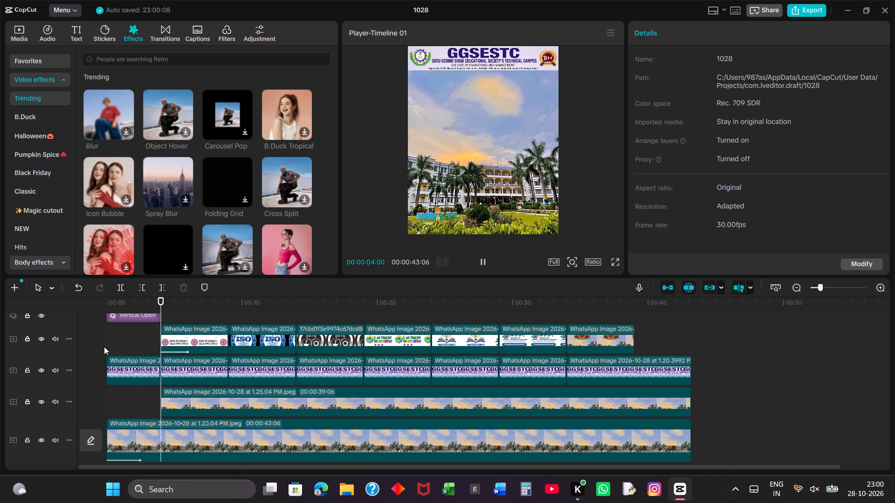
key("space")
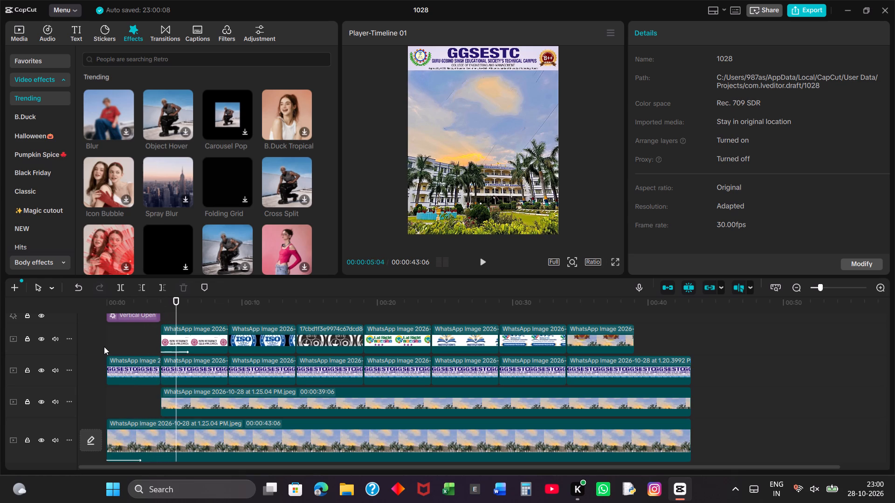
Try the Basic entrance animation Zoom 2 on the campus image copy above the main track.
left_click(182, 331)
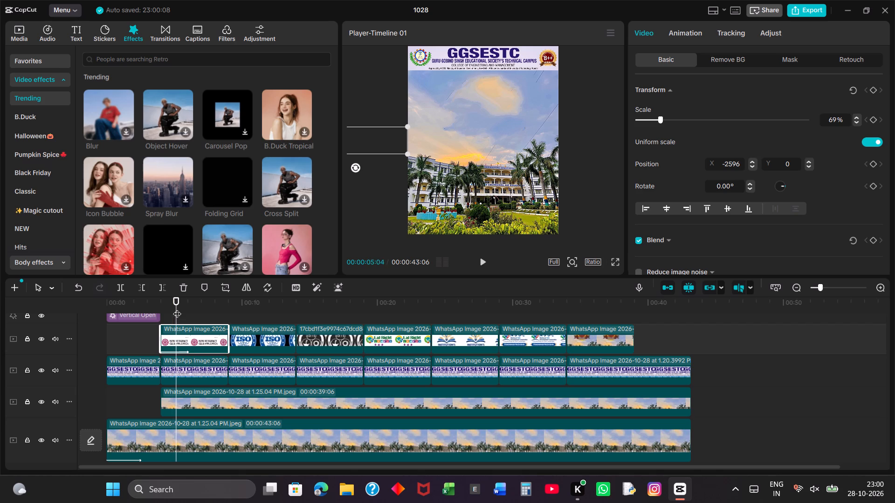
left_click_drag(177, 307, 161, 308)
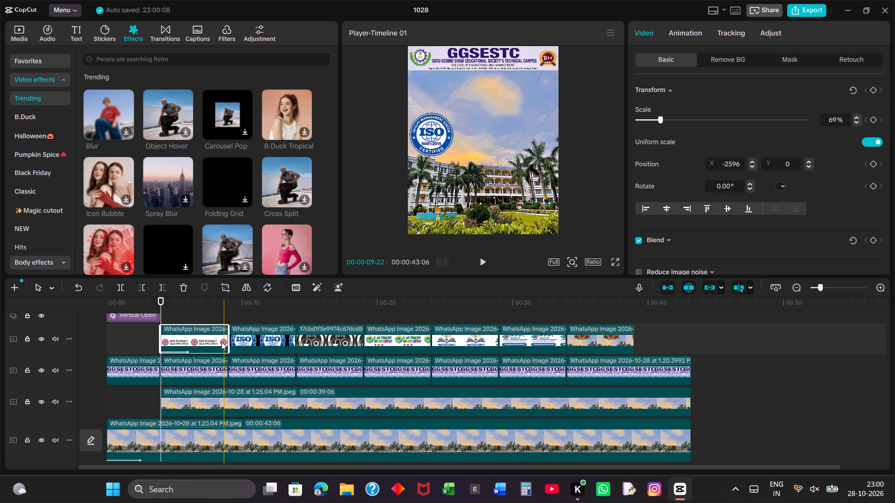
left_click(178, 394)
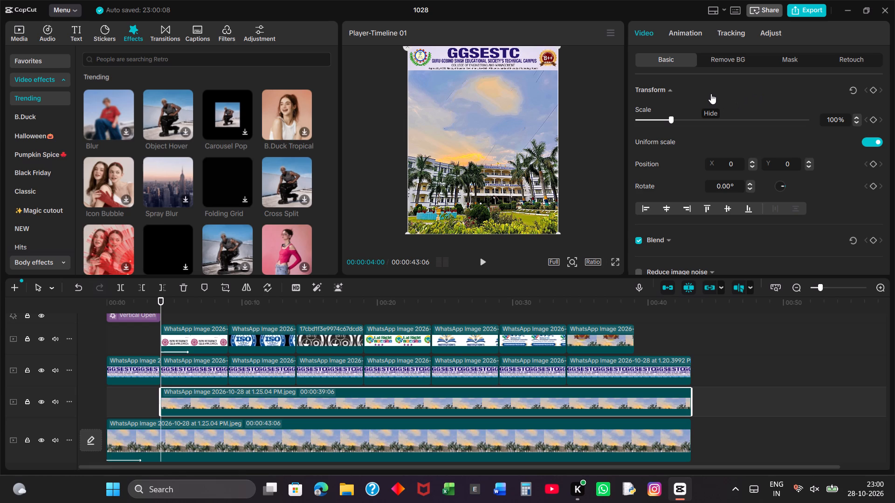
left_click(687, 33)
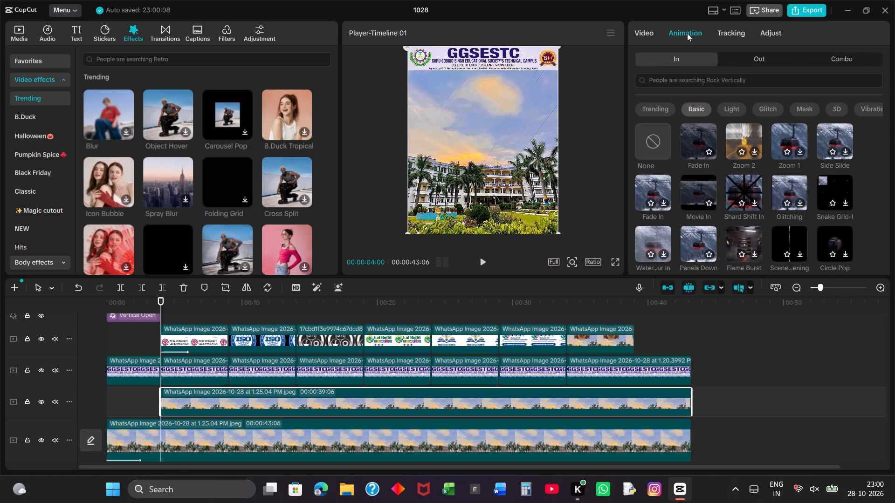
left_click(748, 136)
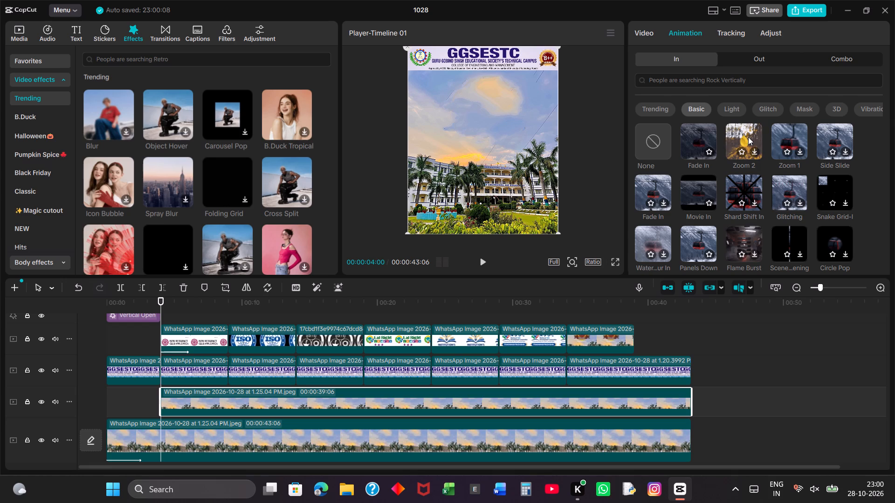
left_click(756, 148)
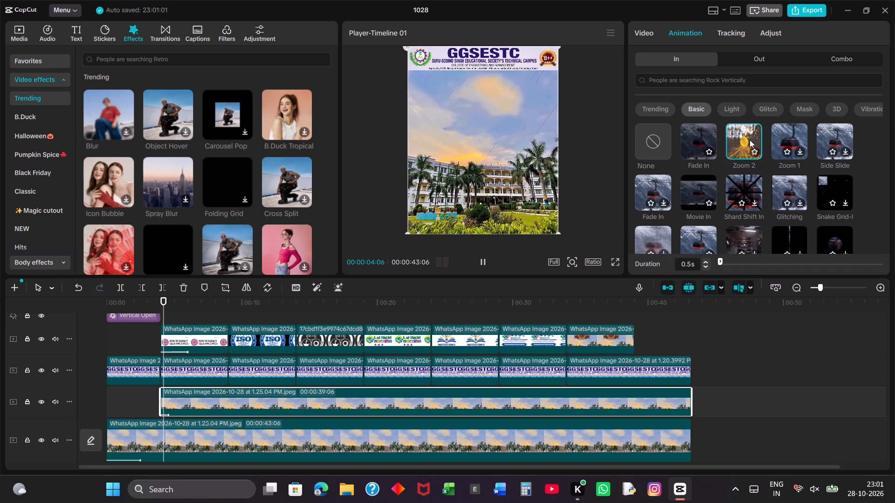
Apply the Basic entrance animation Zoom 1 to the campus image copy, set its duration to 0.0 s, and preview the opening.
left_click(801, 132)
left_click(799, 134)
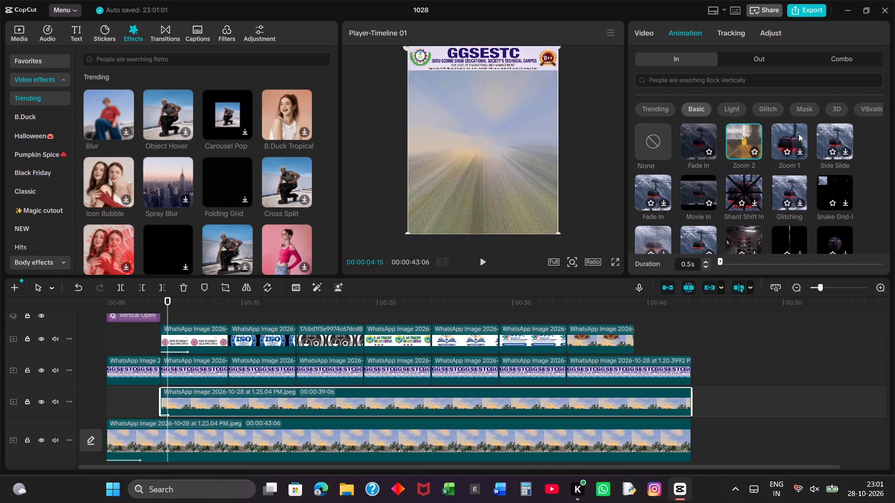
left_click(803, 152)
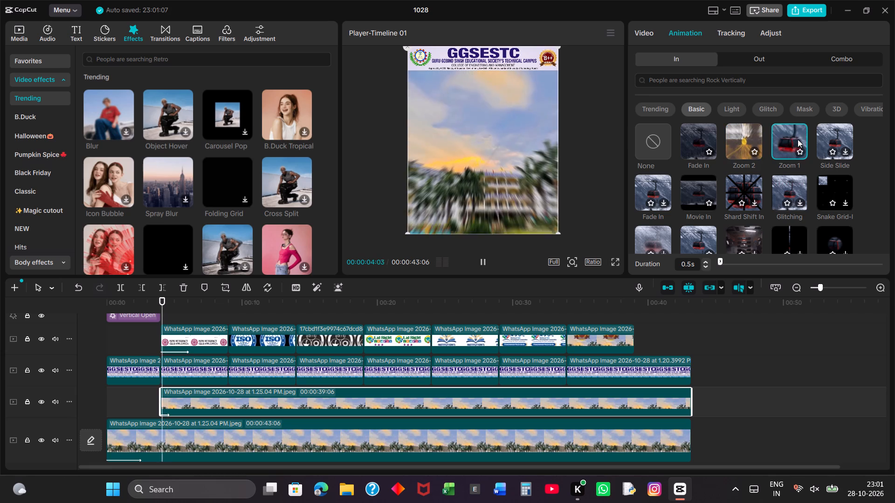
left_click(737, 261)
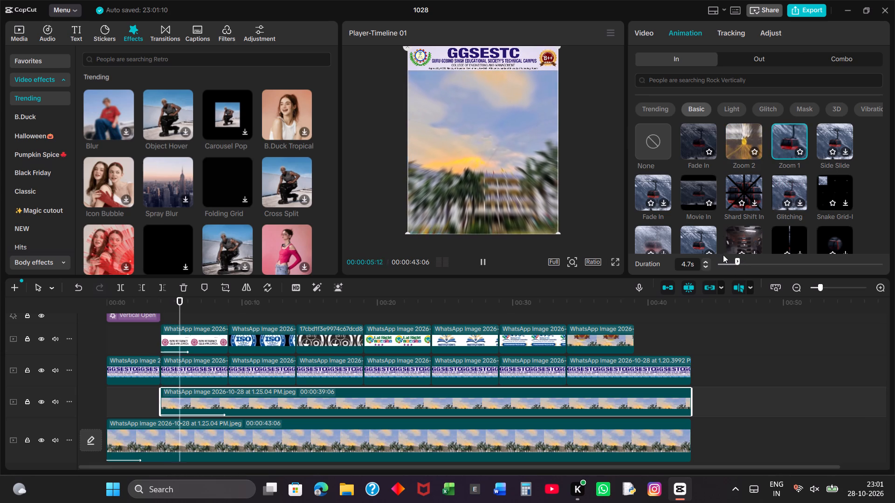
left_click(719, 256)
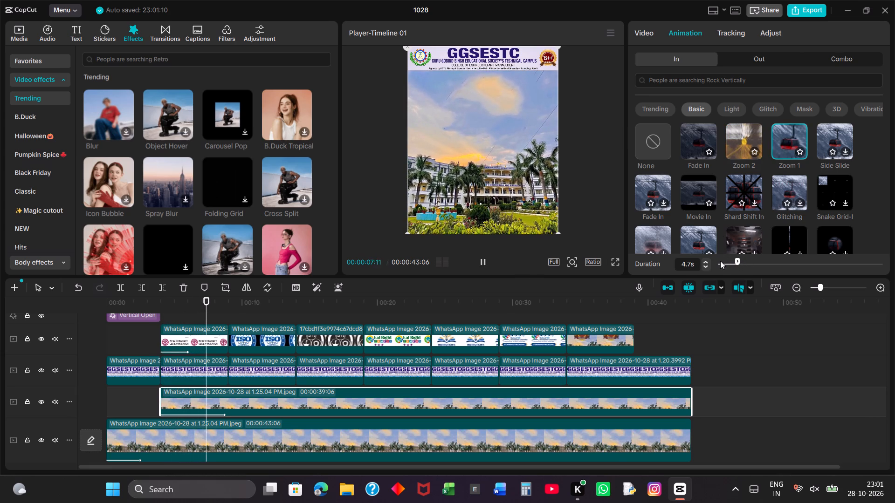
left_click(720, 261)
left_click_drag(720, 261, 710, 263)
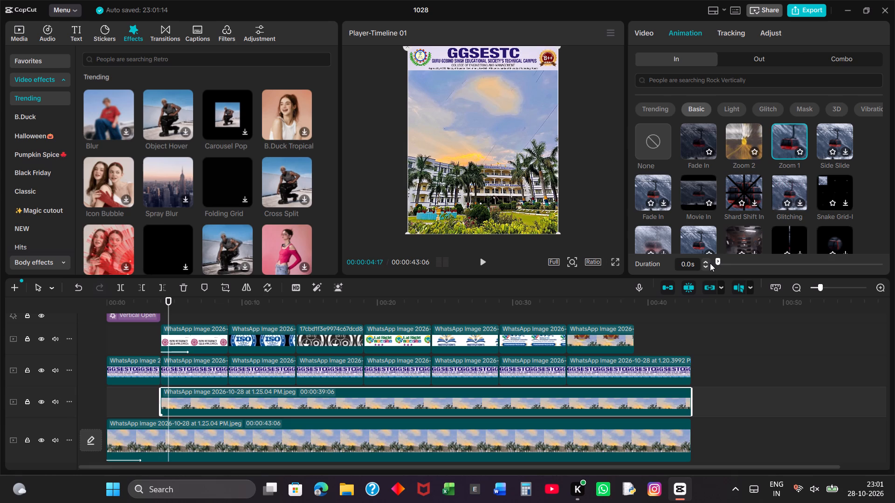
left_click_drag(172, 312, 72, 321)
key("space")
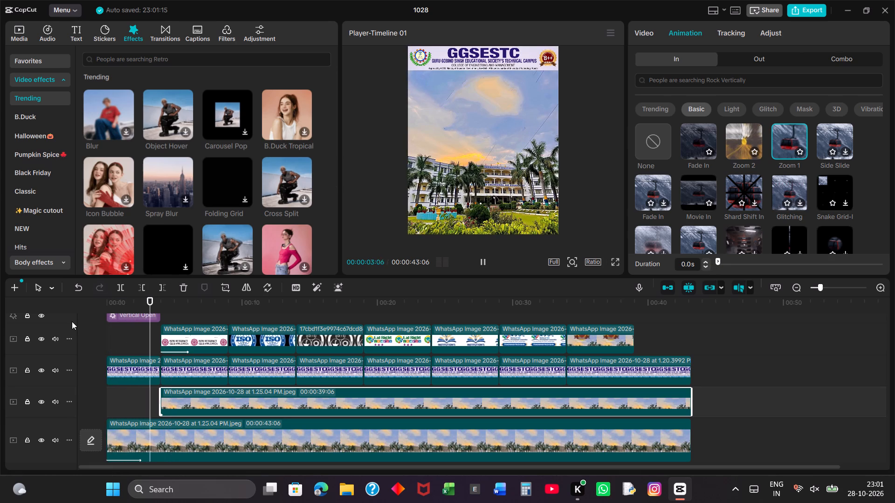
key("space")
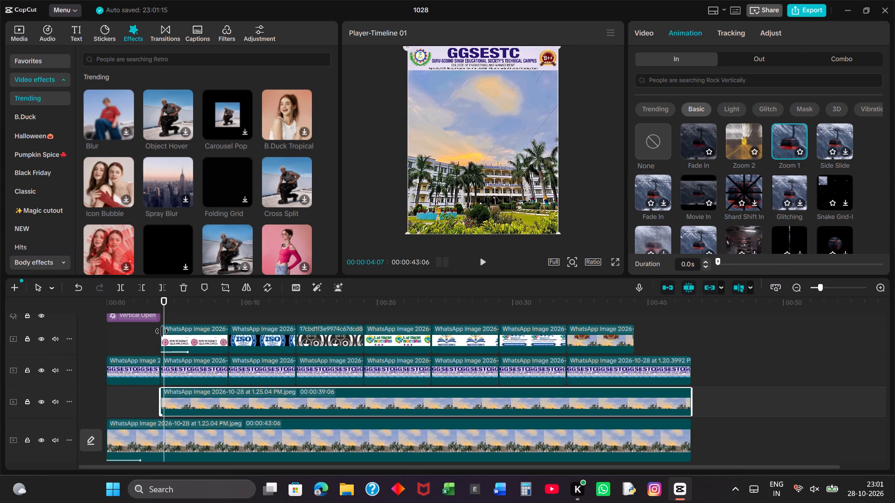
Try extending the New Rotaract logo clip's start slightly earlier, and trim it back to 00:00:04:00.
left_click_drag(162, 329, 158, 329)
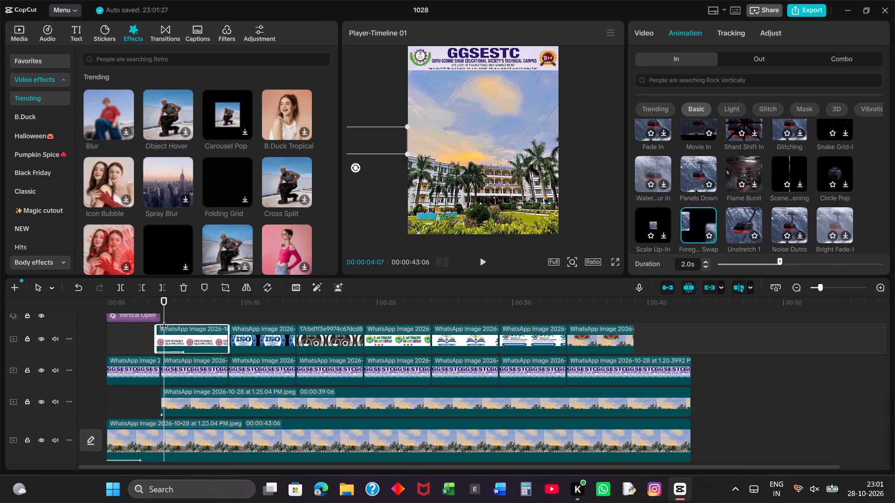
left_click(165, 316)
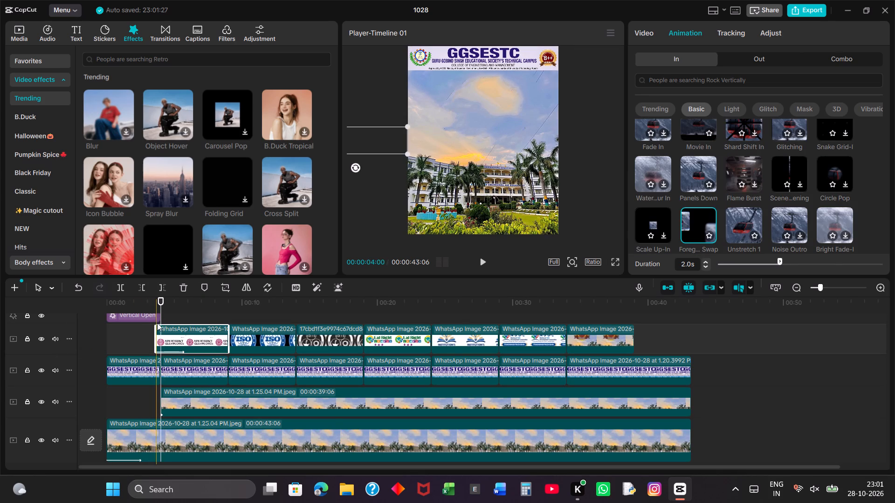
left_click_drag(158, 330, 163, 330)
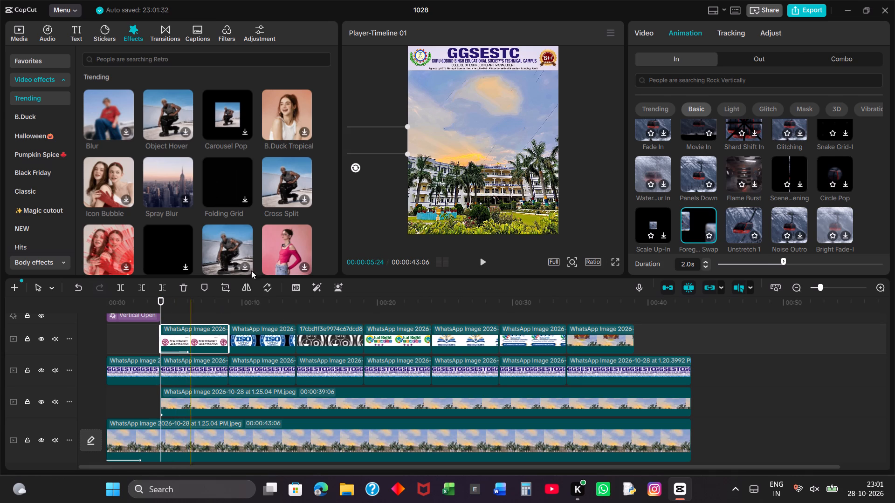
Move the New Rotaract logo from outside the frame to the middle of the picture, just above the campus building.
left_click_drag(358, 138, 483, 129)
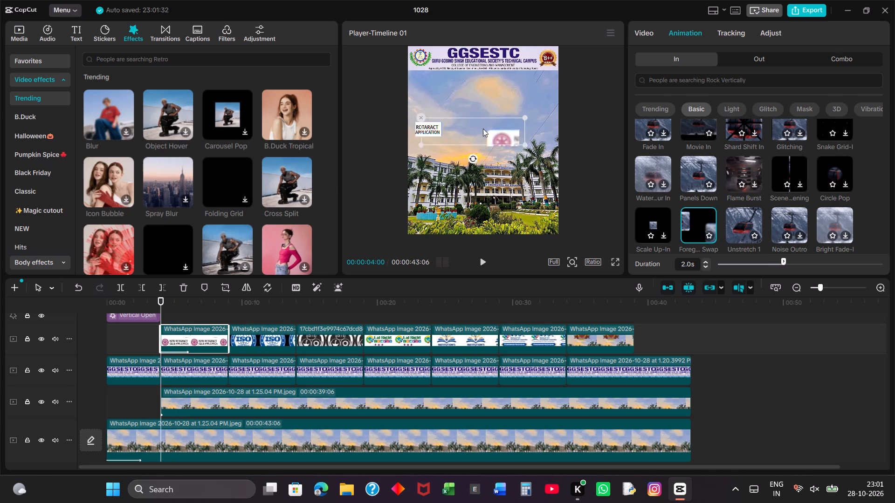
left_click_drag(483, 129, 484, 131)
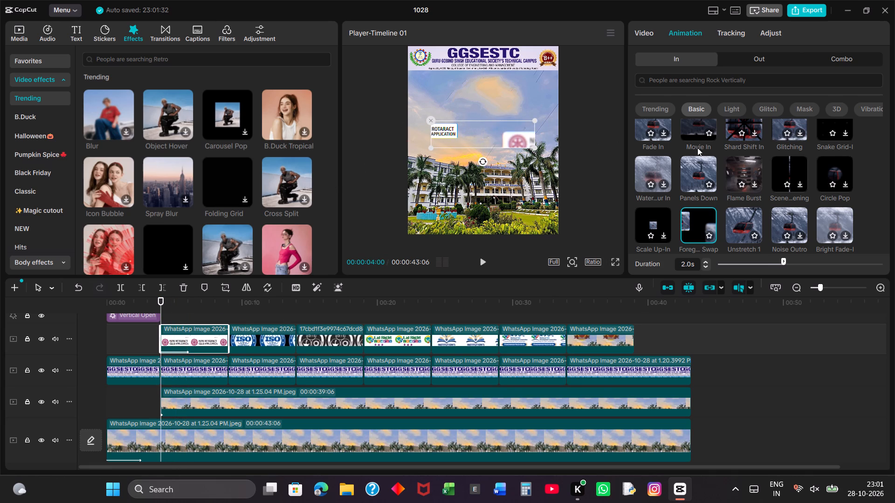
Remove the entrance animation from the New Rotaract logo clip and preview the video from the start.
scroll(715, 150, "up", 4)
left_click(650, 148)
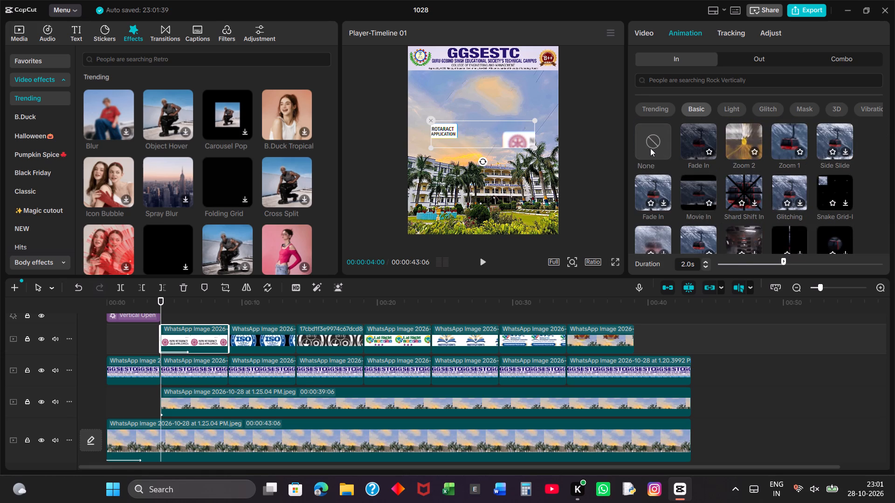
left_click(650, 148)
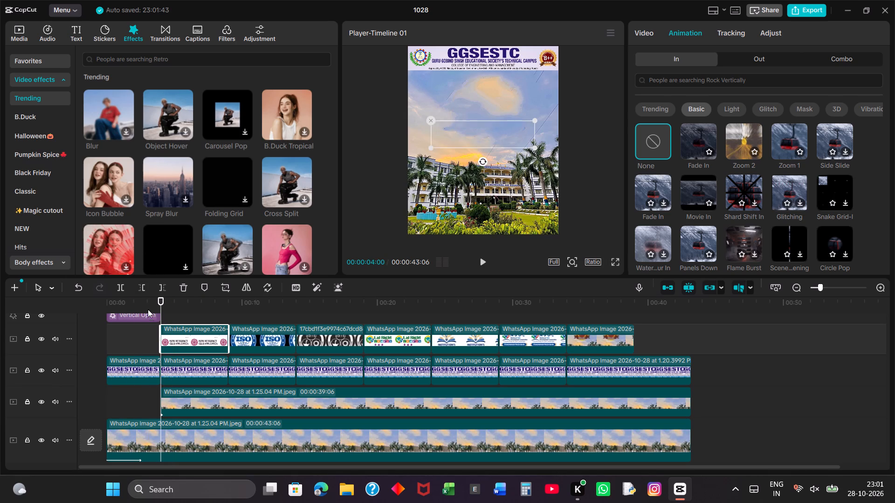
left_click_drag(158, 312, 0, 306)
key("space")
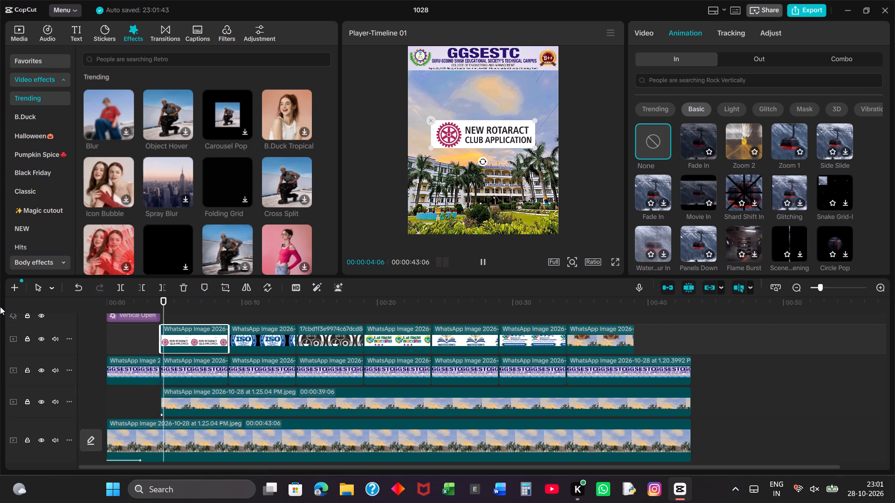
key("space")
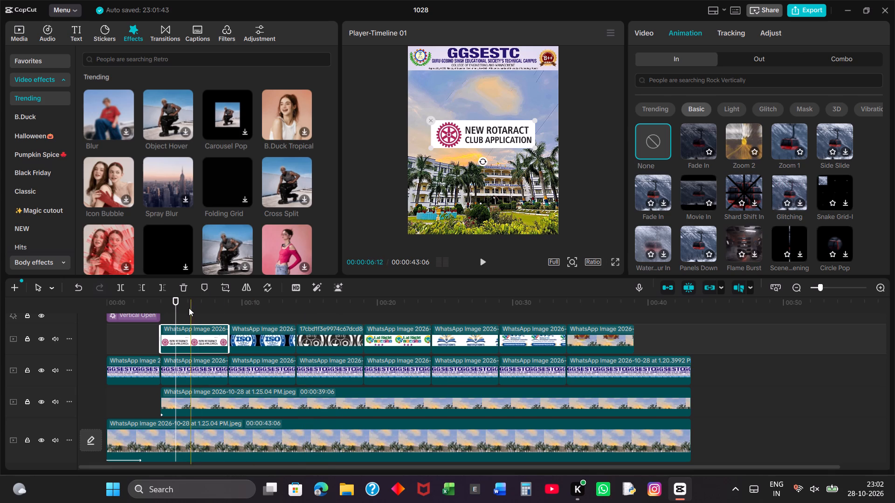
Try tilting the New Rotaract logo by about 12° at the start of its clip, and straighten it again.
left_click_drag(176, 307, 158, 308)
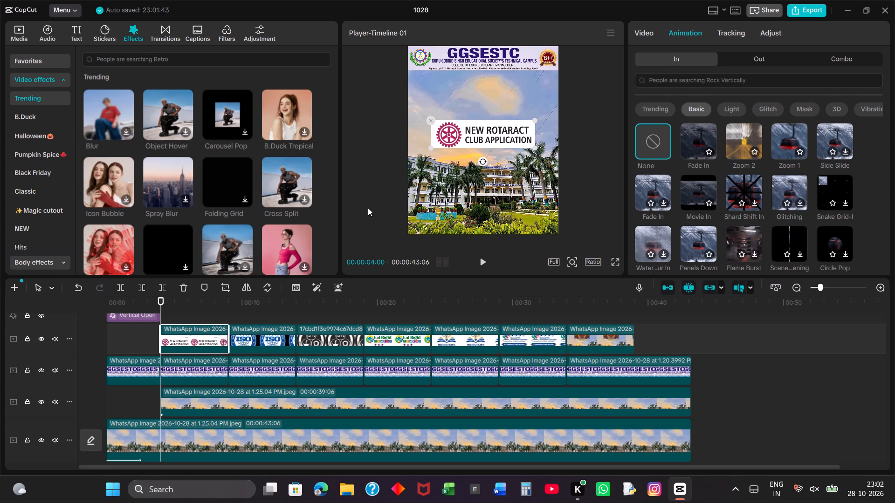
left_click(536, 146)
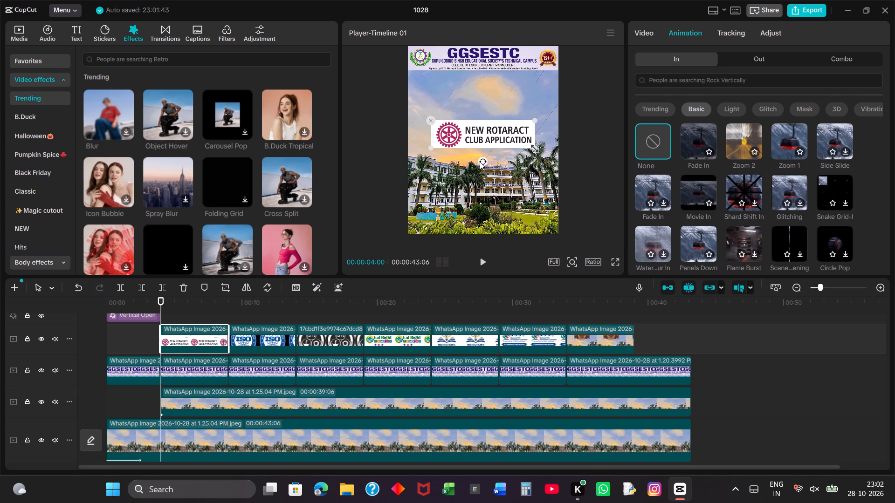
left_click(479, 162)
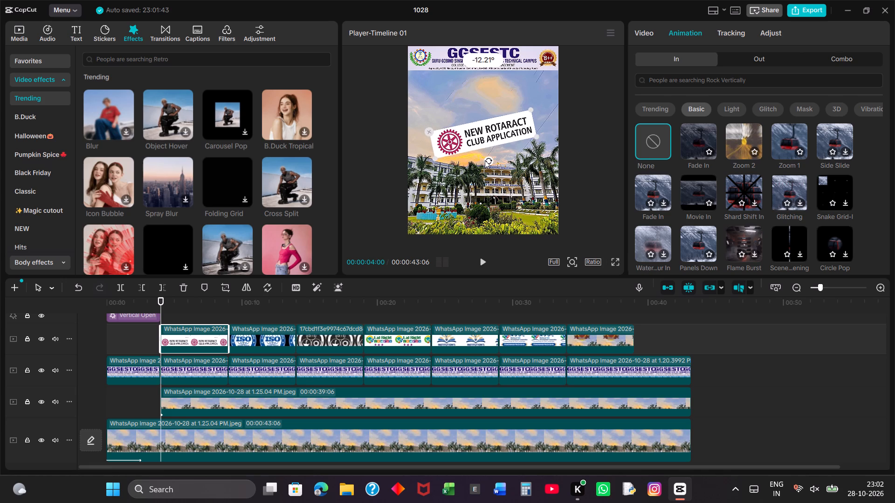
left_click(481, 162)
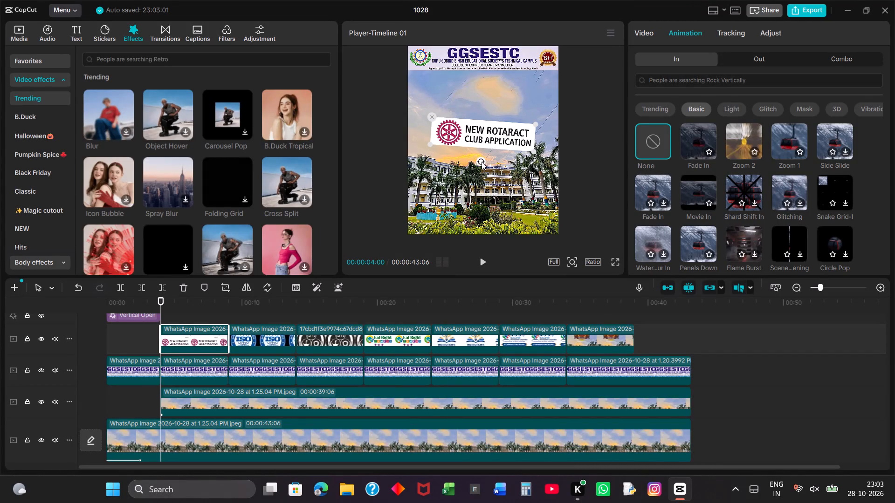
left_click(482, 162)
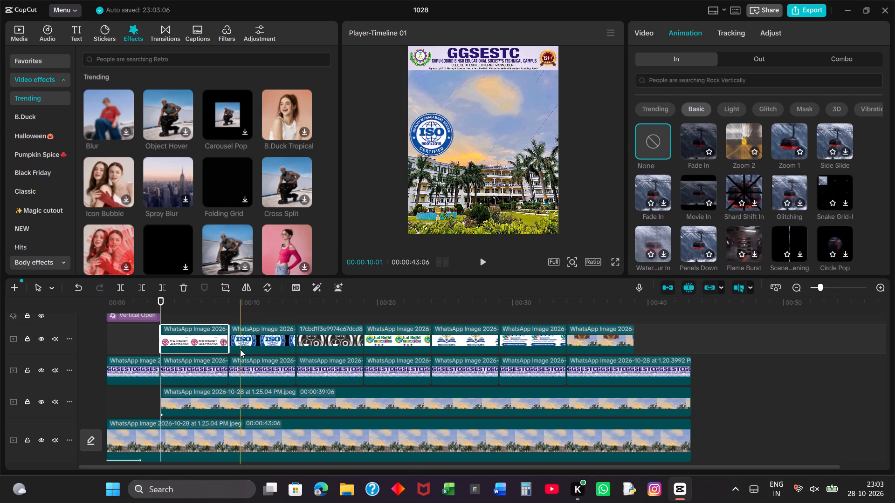
Split the upper campus image clip at 00:00:09:00, 13:22, 19:00, 24:00, 29:00, 34:00 and 39:00, following the logo clip changes.
left_click(231, 393)
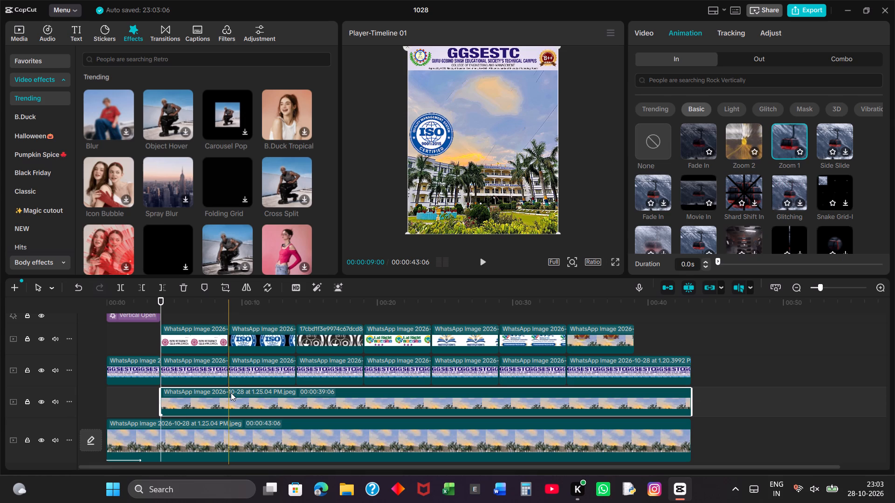
key("ctrl+b")
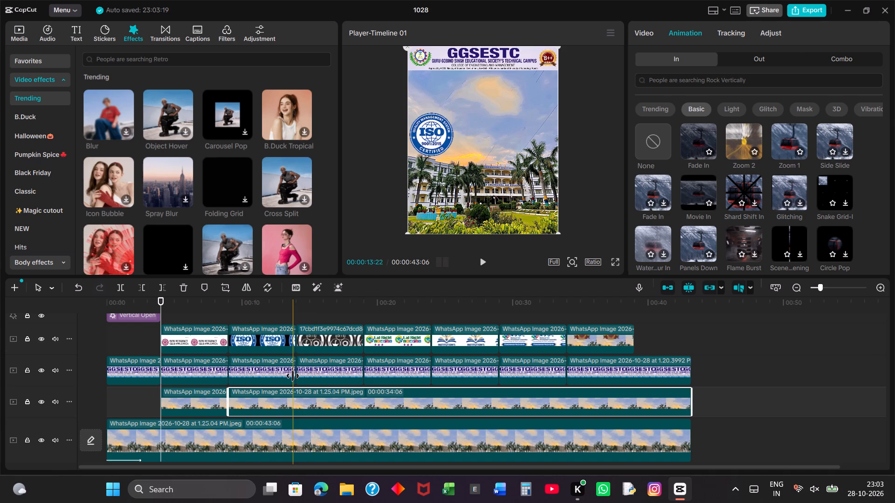
key("ctrl+b")
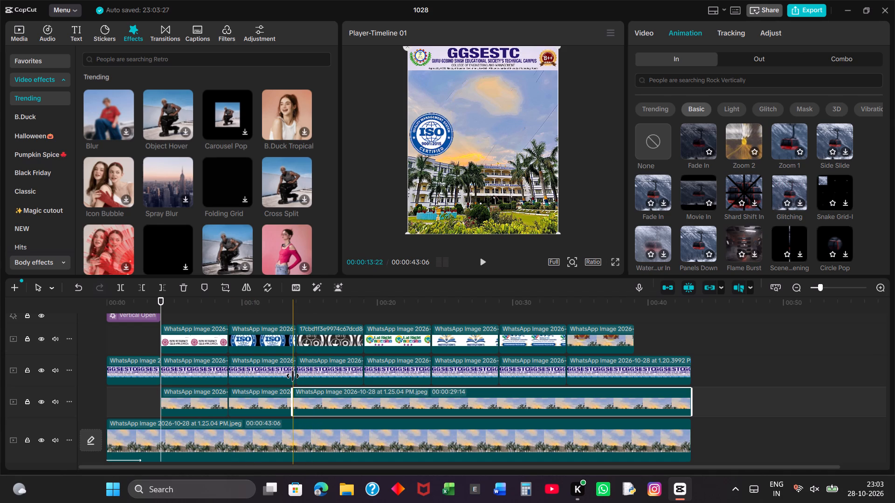
left_click(363, 388)
left_click(363, 391)
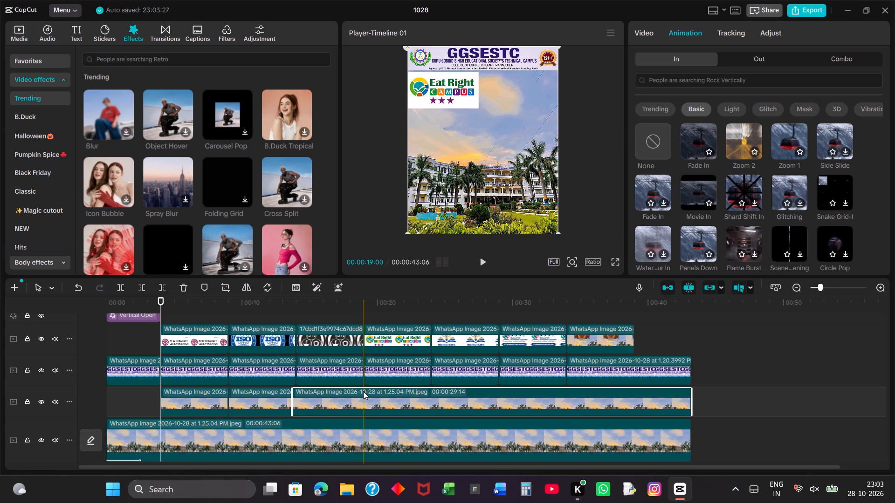
key("ctrl+b")
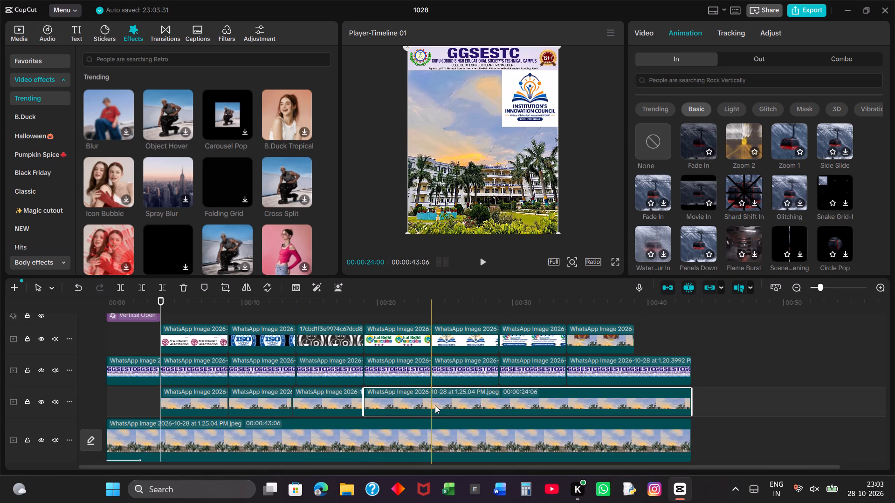
key("ctrl+b")
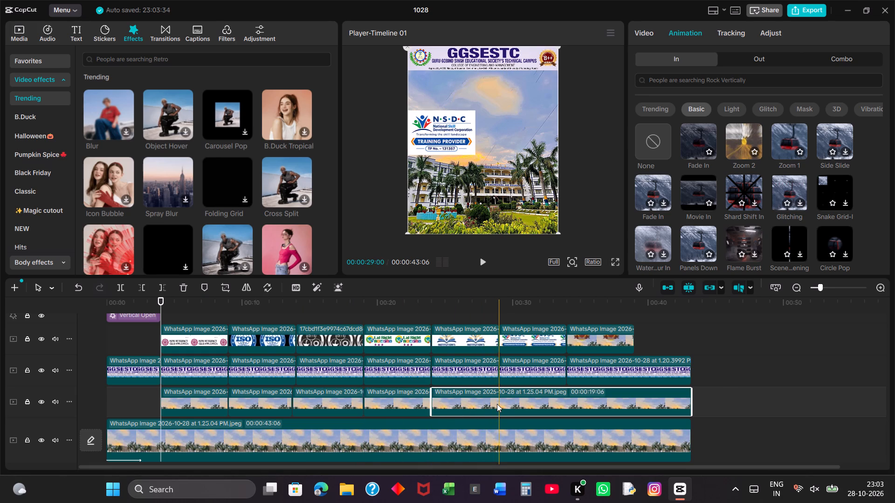
key("ctrl+b")
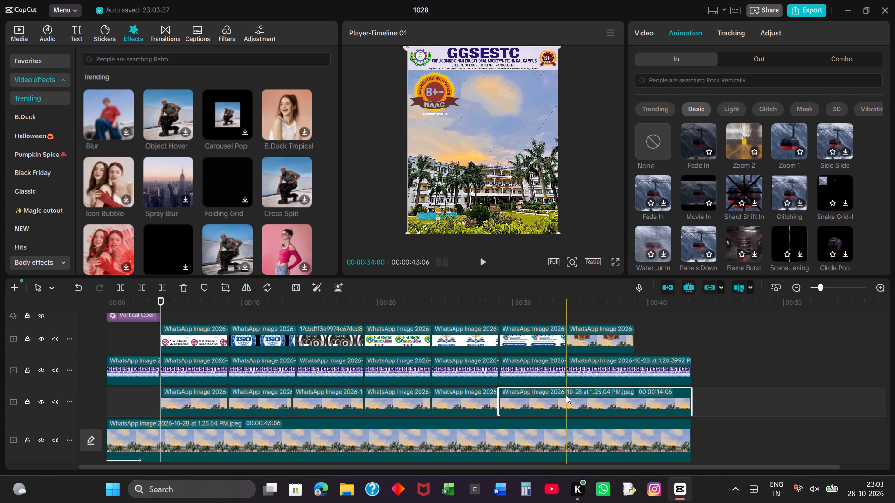
key("ctrl+b")
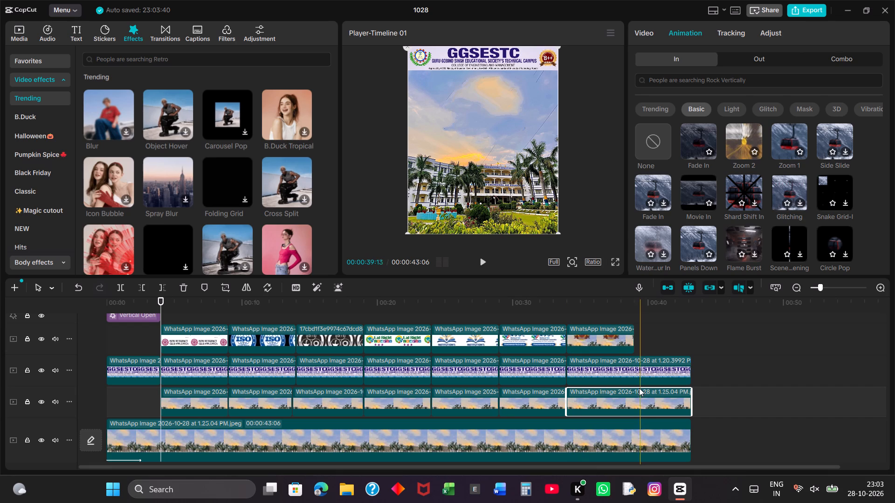
key("ctrl+b")
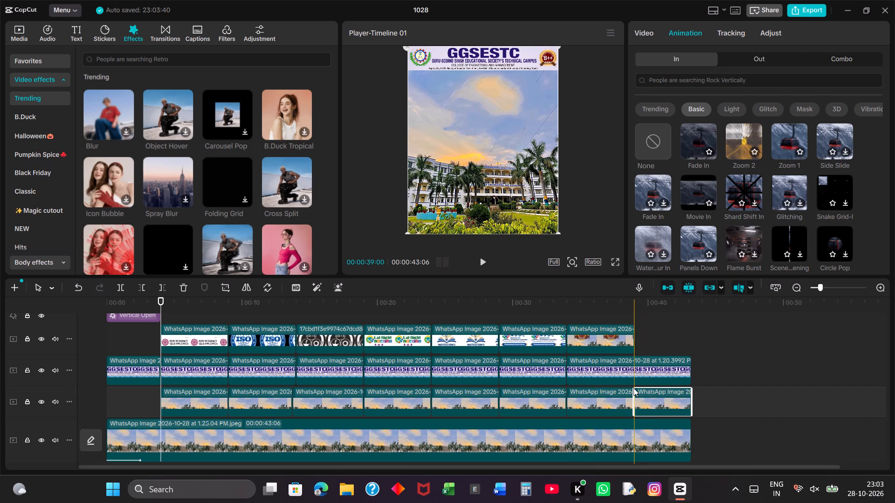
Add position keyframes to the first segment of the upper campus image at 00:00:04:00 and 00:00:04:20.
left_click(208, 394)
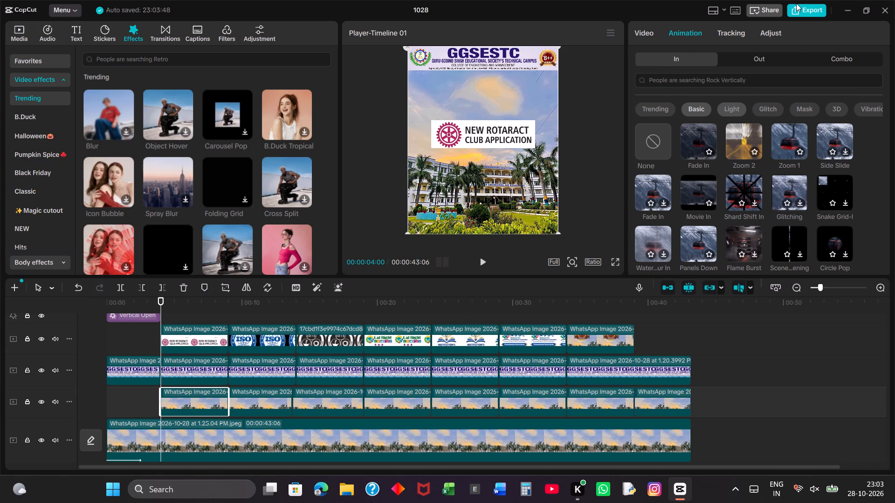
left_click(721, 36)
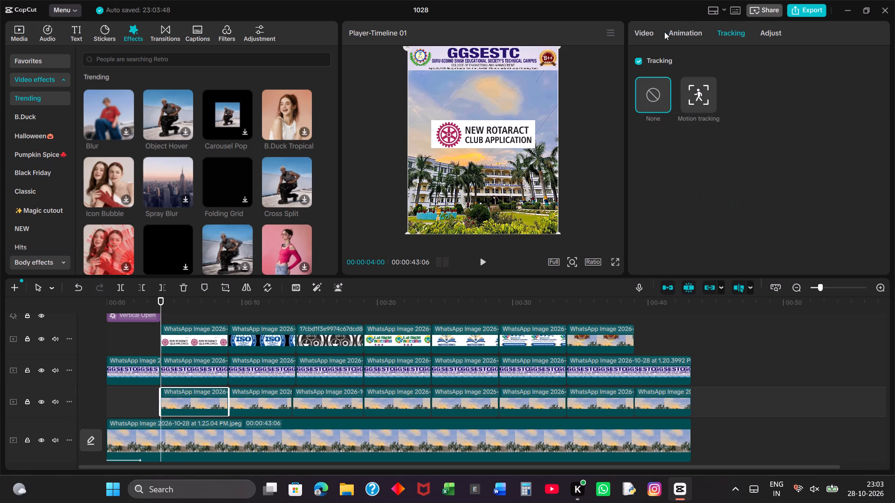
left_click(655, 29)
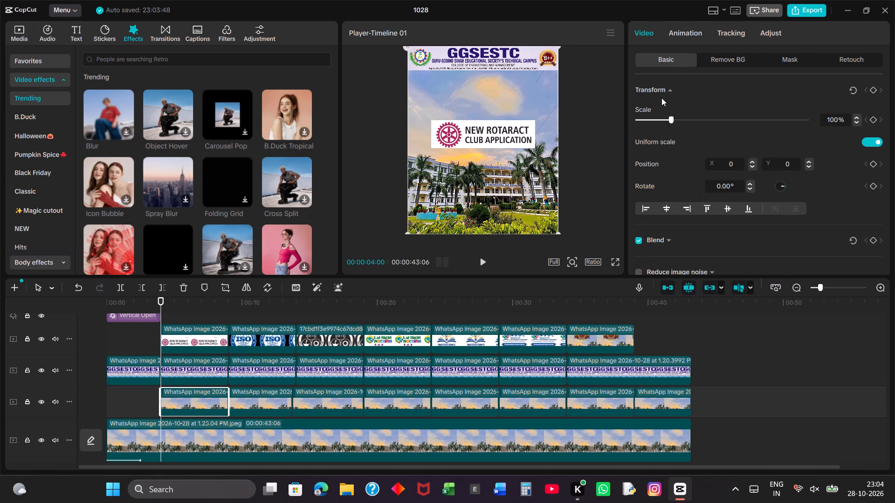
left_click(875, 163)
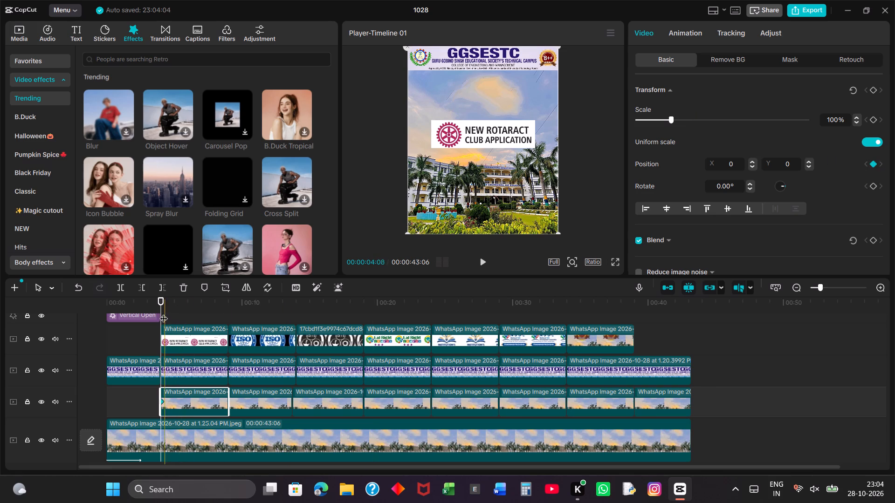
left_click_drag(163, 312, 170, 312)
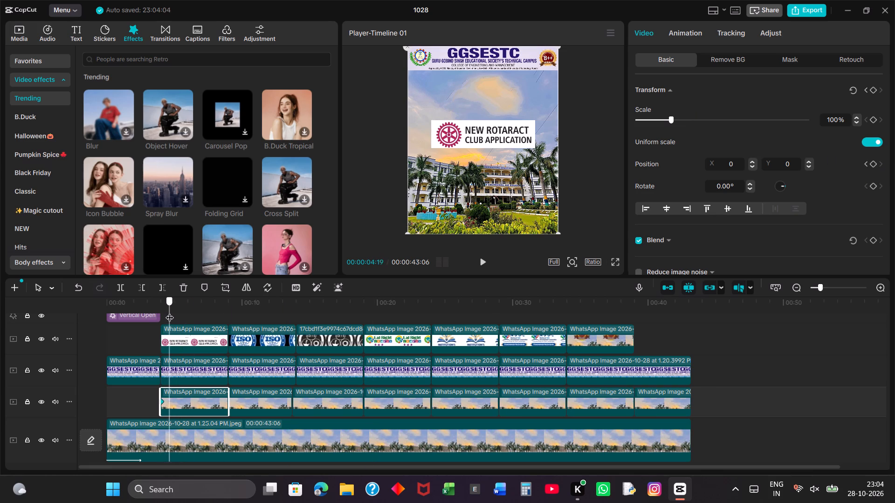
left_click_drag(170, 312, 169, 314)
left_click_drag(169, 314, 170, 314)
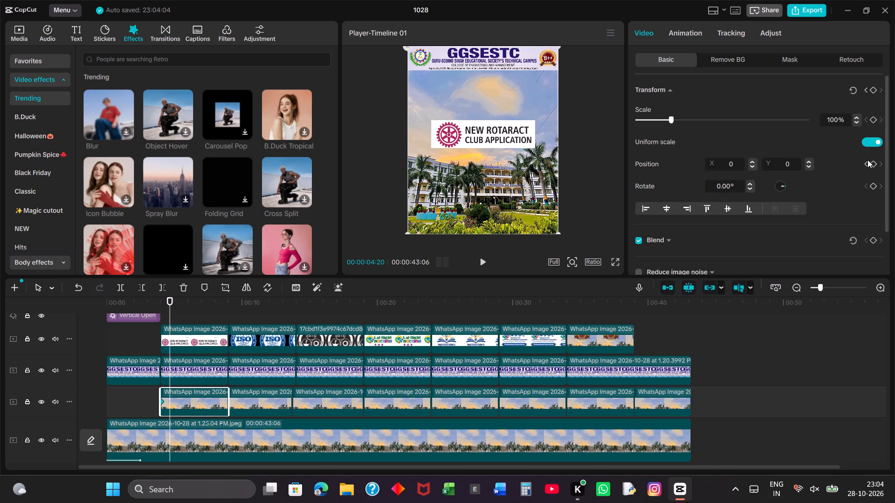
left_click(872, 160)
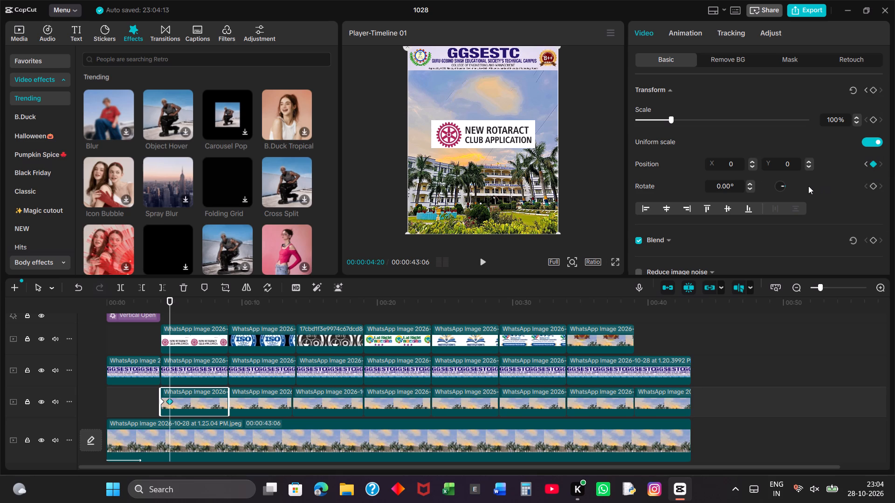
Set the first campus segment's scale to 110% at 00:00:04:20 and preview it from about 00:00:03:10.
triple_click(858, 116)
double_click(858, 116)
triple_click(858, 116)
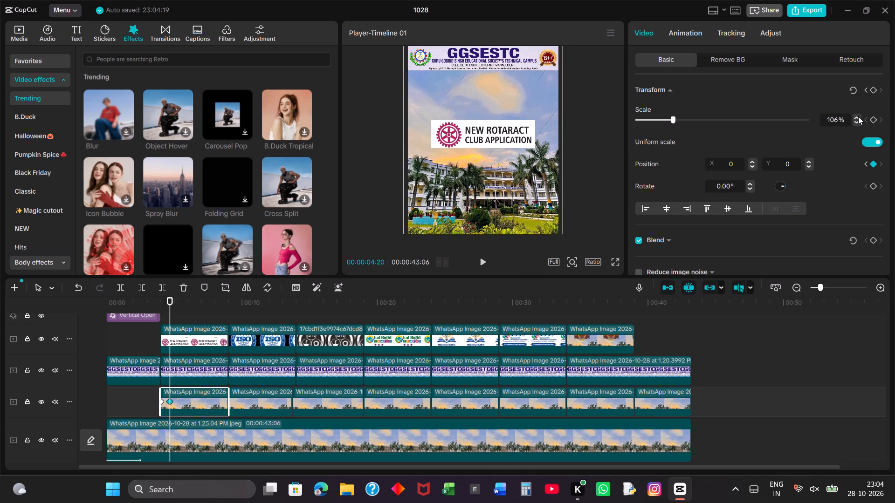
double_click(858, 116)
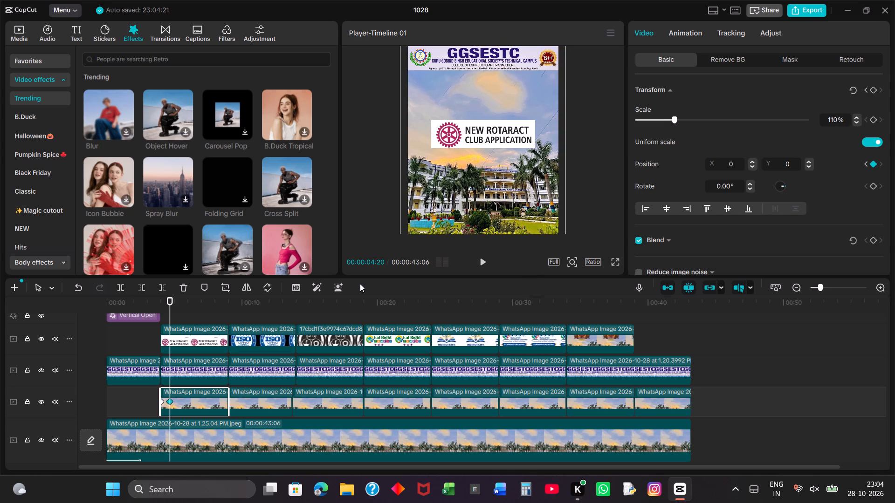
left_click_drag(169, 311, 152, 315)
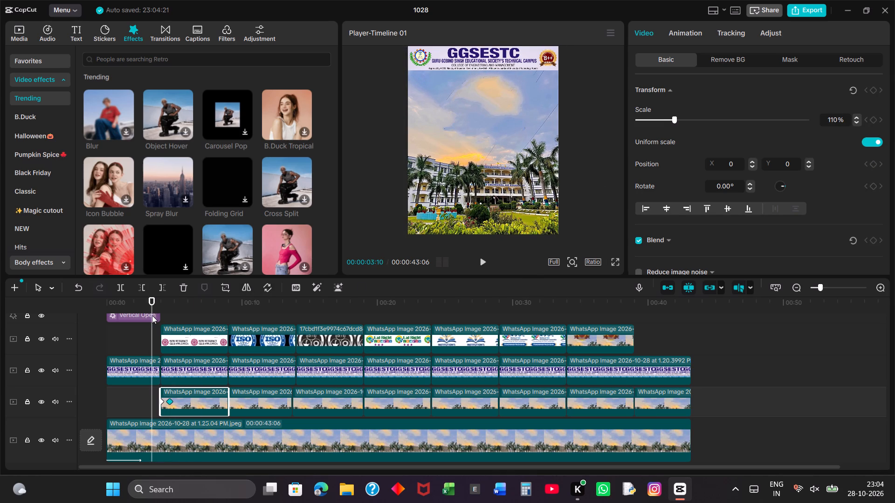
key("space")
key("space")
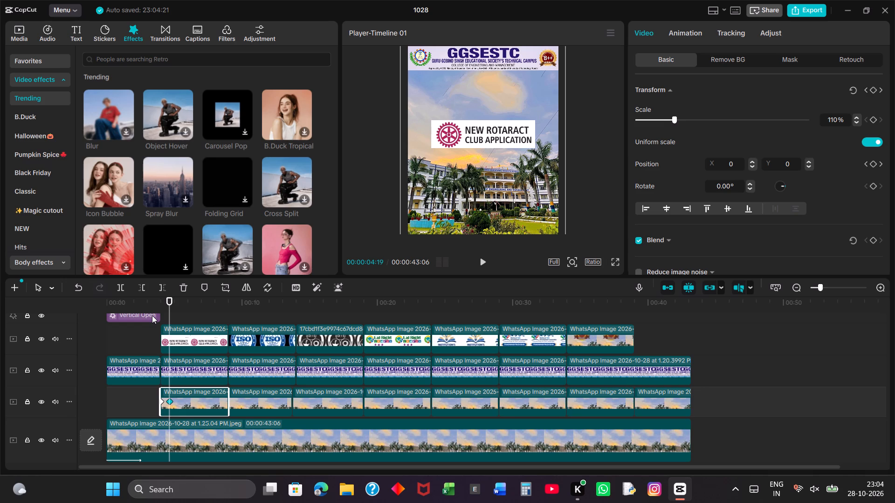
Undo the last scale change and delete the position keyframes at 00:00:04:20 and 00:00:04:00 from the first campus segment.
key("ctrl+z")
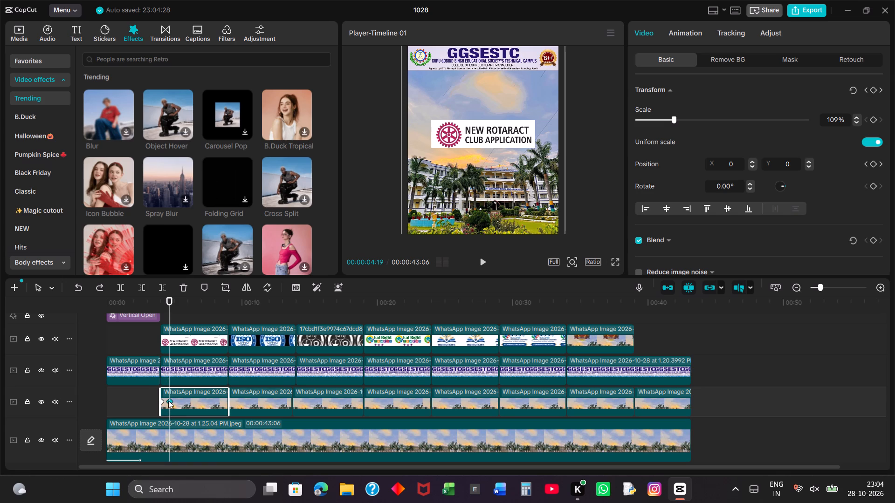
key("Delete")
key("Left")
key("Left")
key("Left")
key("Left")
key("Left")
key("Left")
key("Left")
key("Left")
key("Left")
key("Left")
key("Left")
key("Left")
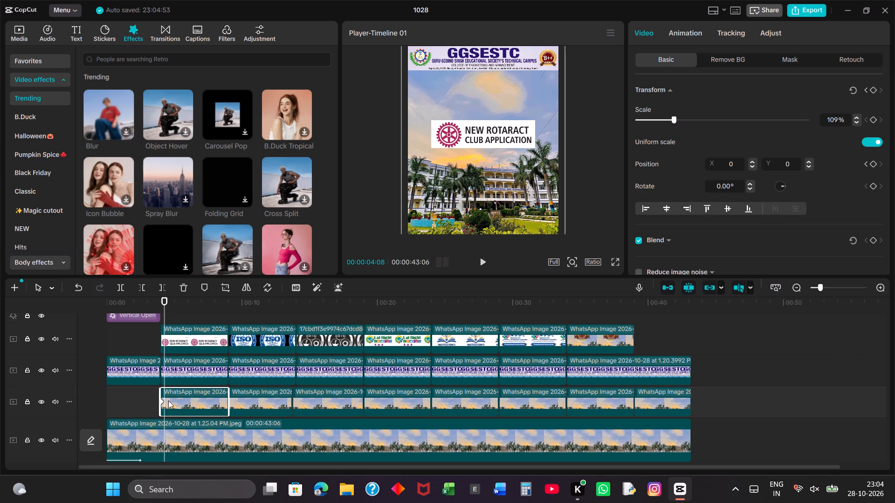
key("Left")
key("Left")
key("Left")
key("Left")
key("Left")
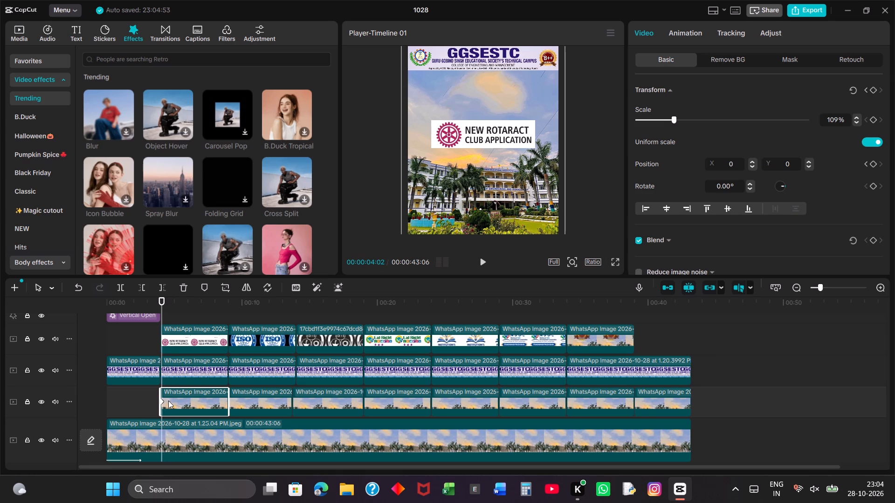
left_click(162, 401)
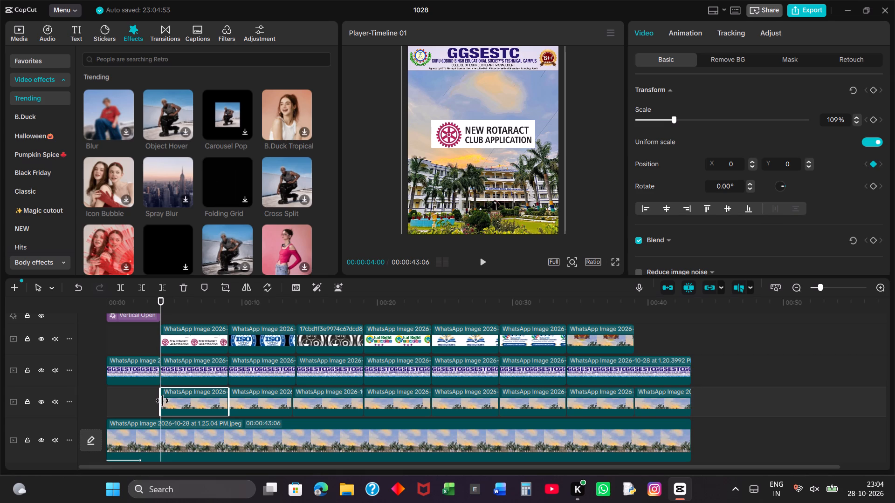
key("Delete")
Set the first upper campus segment's scale to 100% at 00:00:04:00 and add a scale keyframe there.
left_click(858, 122)
left_click(858, 122)
triple_click(858, 122)
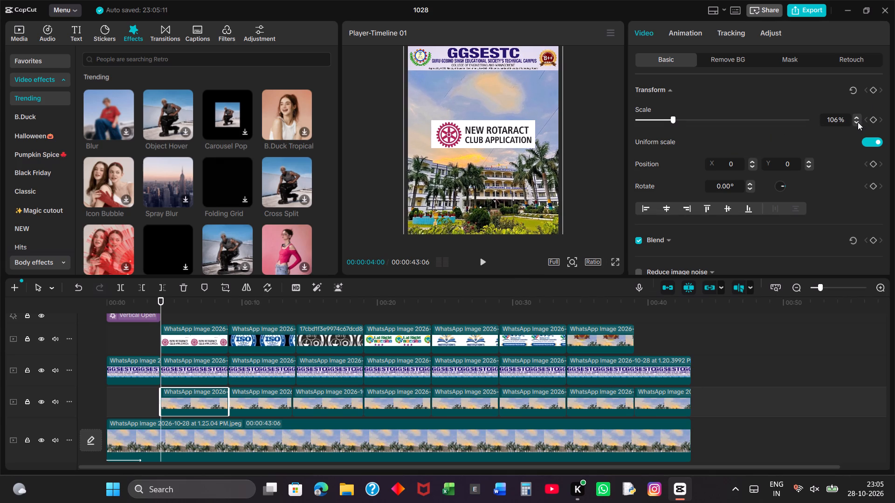
left_click(858, 122)
double_click(858, 122)
left_click(858, 122)
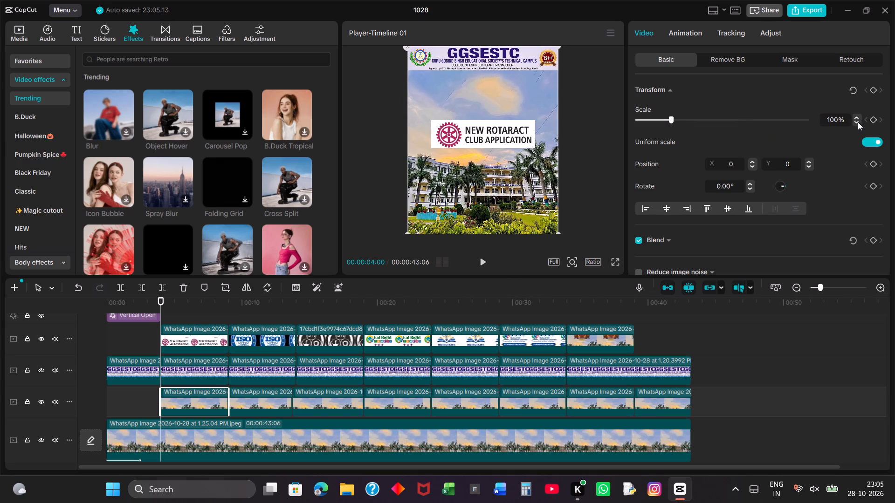
left_click(870, 120)
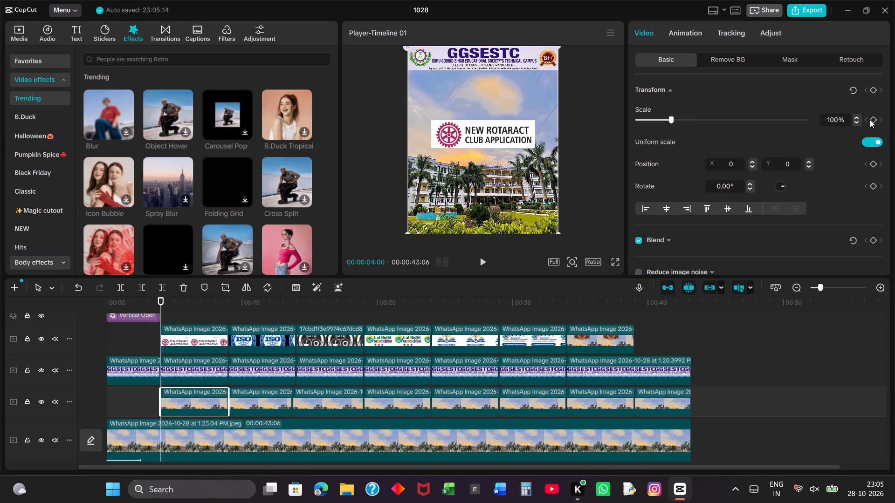
left_click(872, 120)
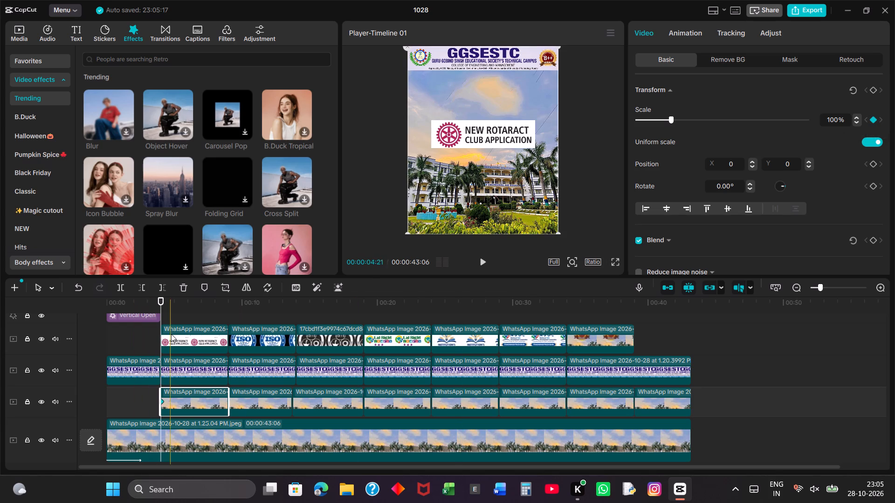
Add a second scale keyframe to the first upper campus segment at 00:00:04:24.
left_click(160, 328)
left_click_drag(160, 328, 162, 328)
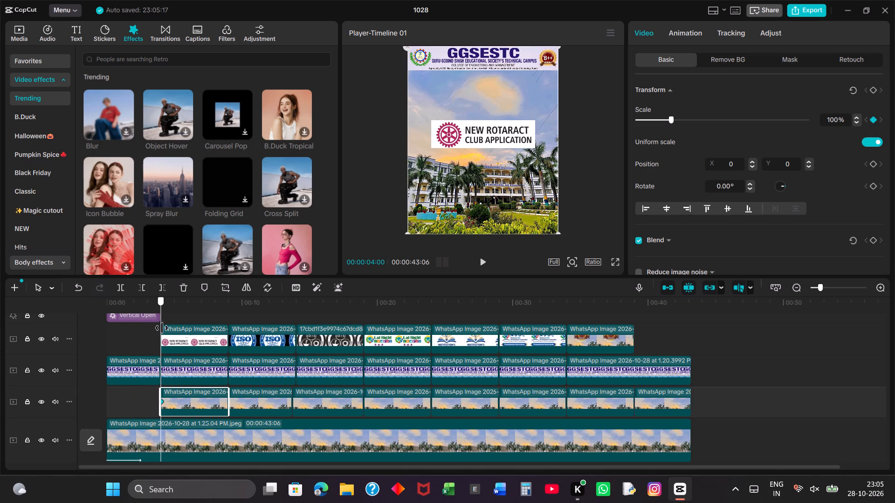
left_click_drag(162, 328, 159, 320)
left_click(159, 320)
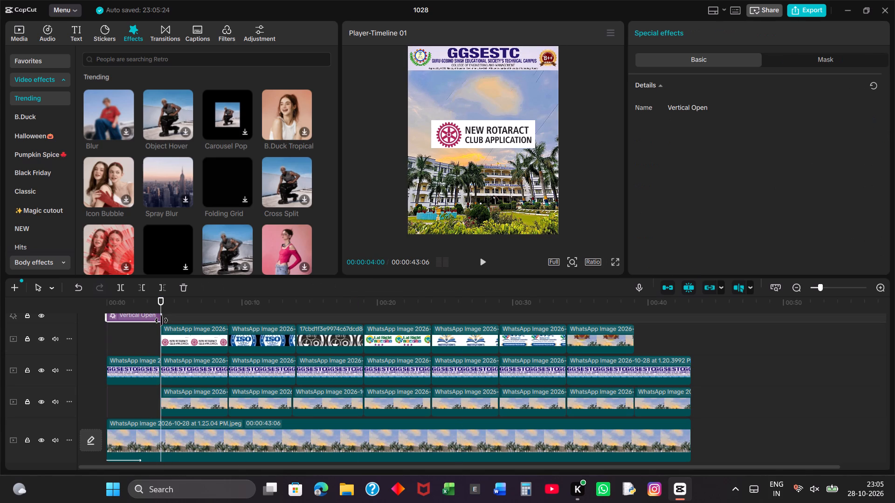
left_click_drag(160, 309, 174, 308)
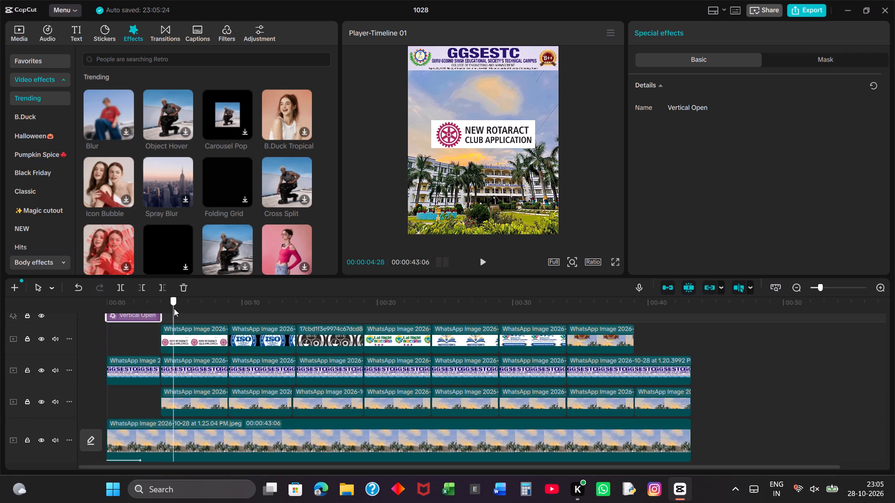
left_click_drag(174, 308, 177, 311)
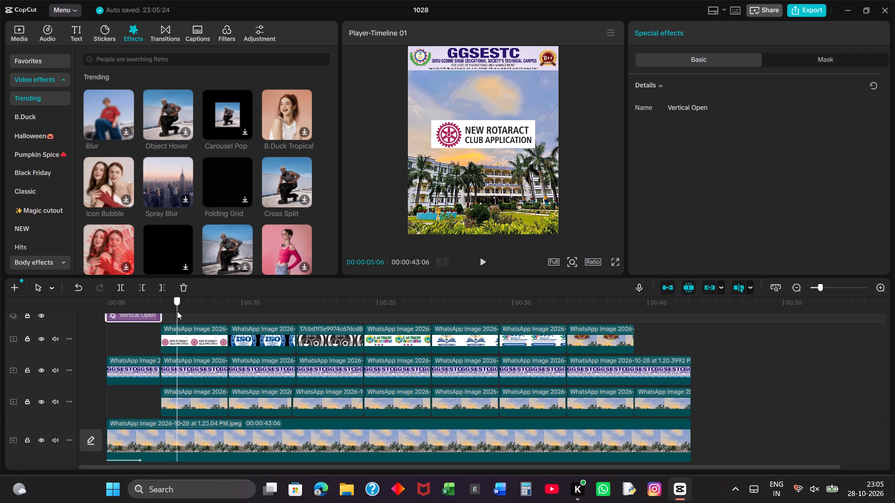
left_click_drag(177, 311, 172, 311)
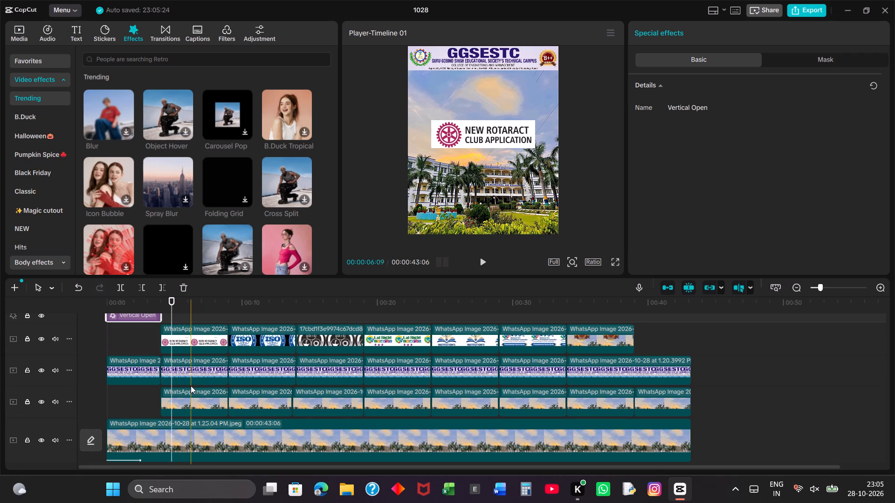
left_click(179, 391)
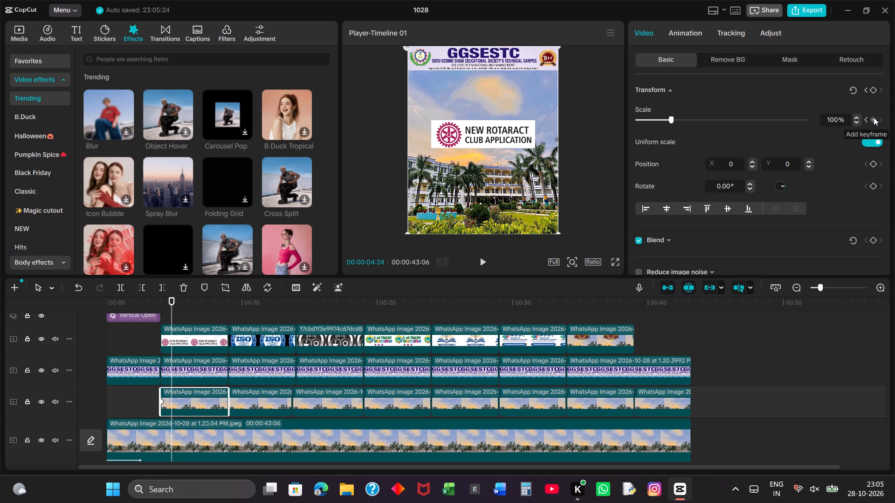
left_click(874, 117)
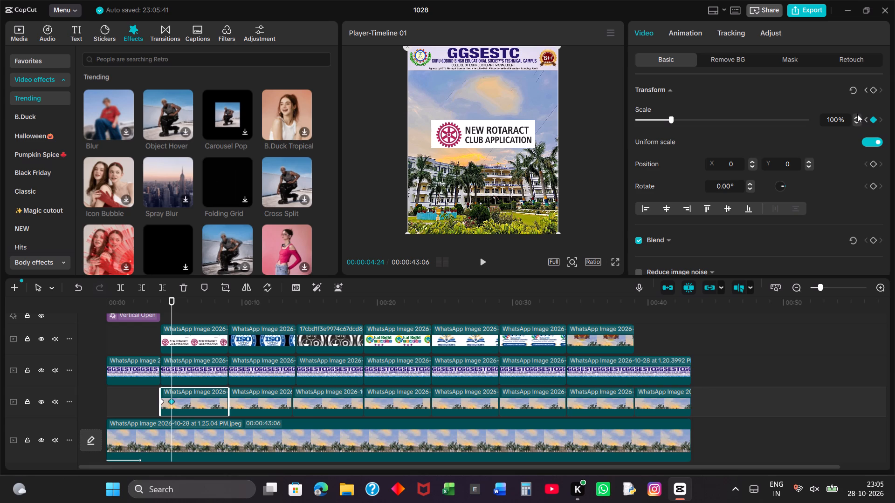
Set the first campus segment's scale to 113% at the 00:00:04:24 keyframe.
left_click(857, 114)
left_click(856, 115)
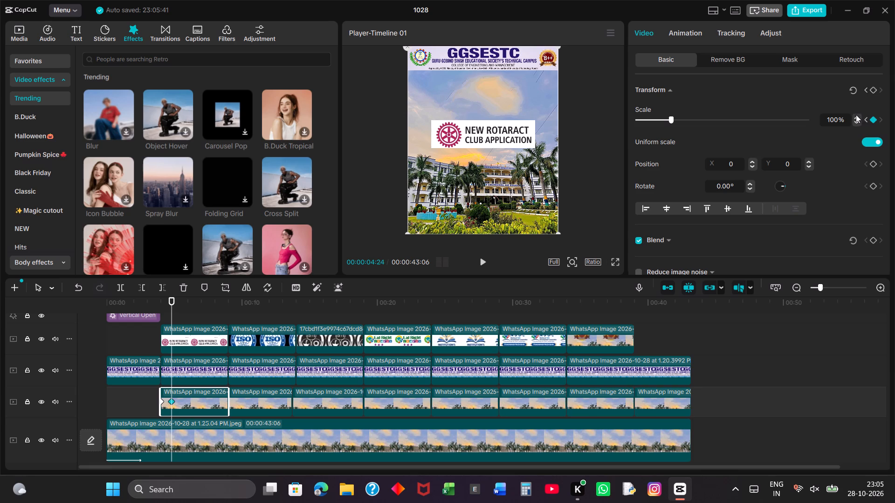
left_click(856, 115)
triple_click(856, 116)
triple_click(856, 116)
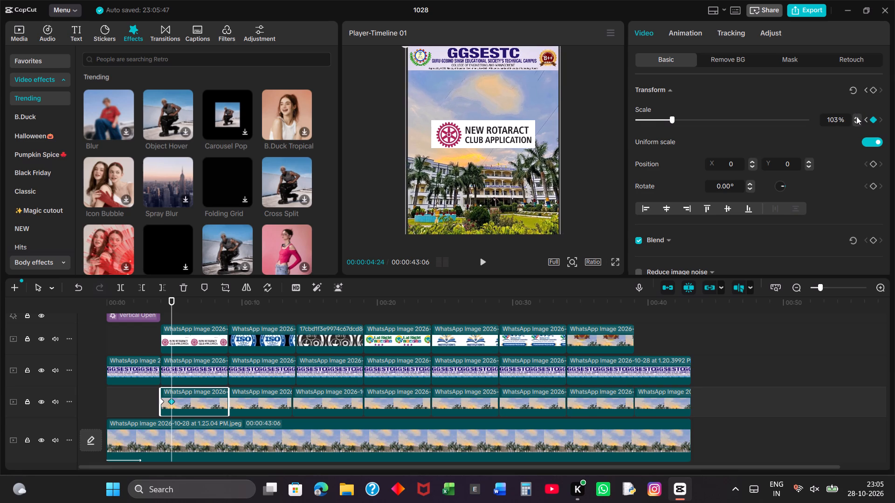
triple_click(856, 116)
triple_click(856, 116)
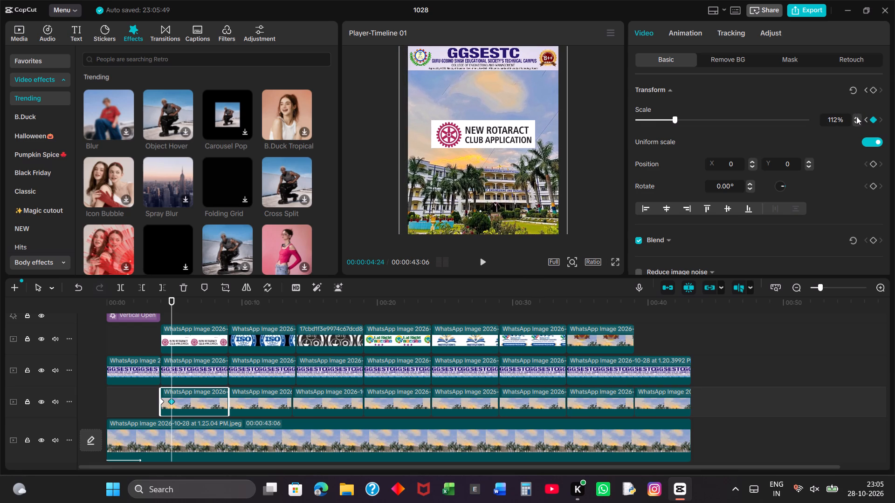
left_click(856, 116)
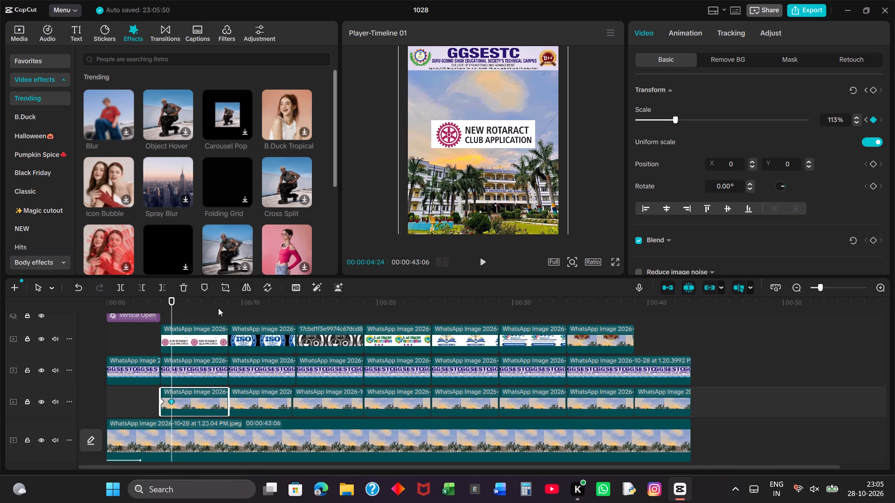
Preview the opening and the first campus segment's zoom up to about 00:00:04:25, replaying the part around the logo's entrance.
left_click_drag(172, 305, 58, 326)
key("space")
key("space")
key("space")
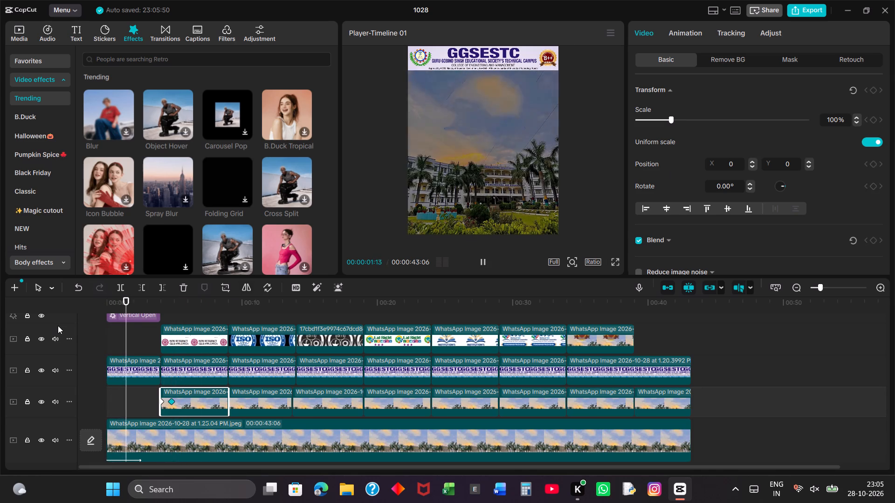
key("space")
key("space")
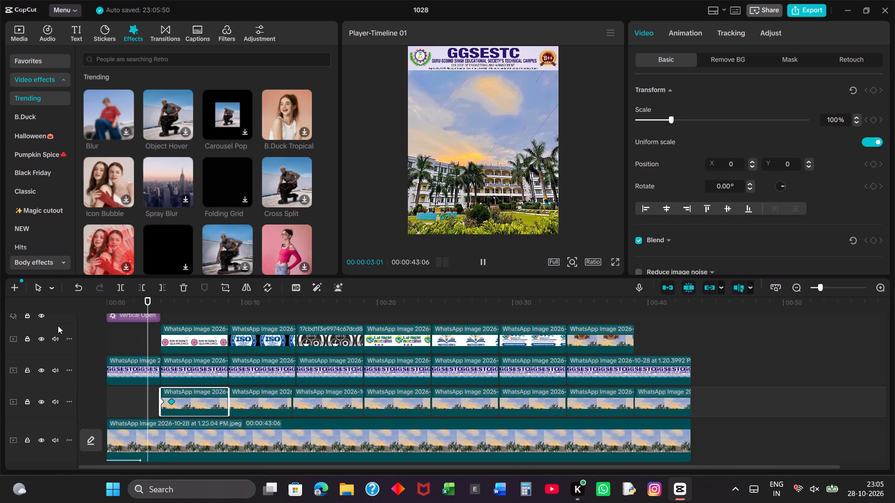
key("space")
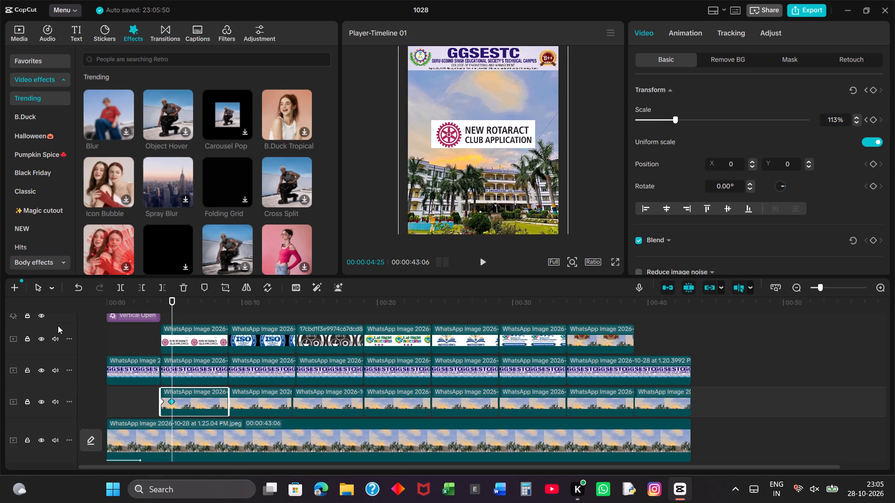
left_click(368, 202)
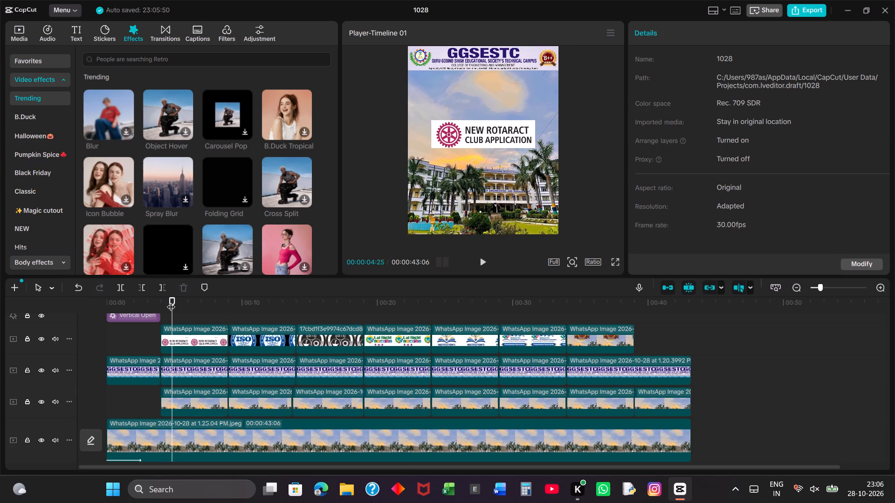
left_click_drag(171, 301, 128, 303)
key("space")
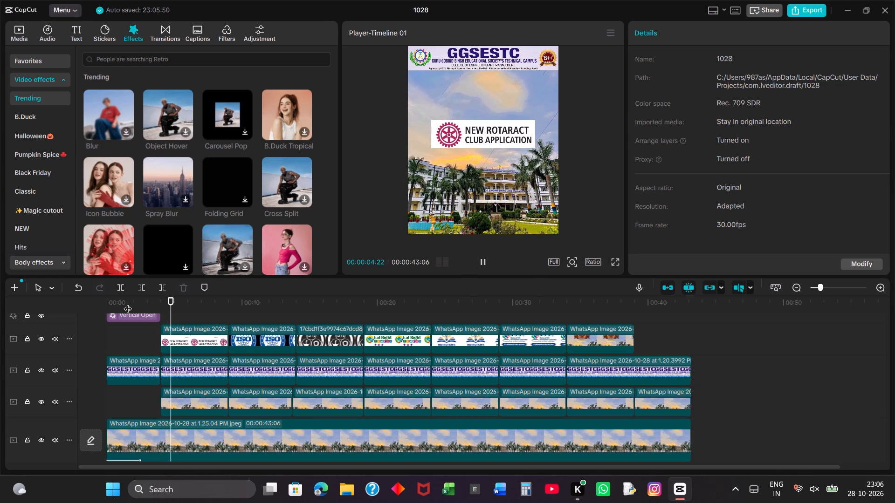
key("space")
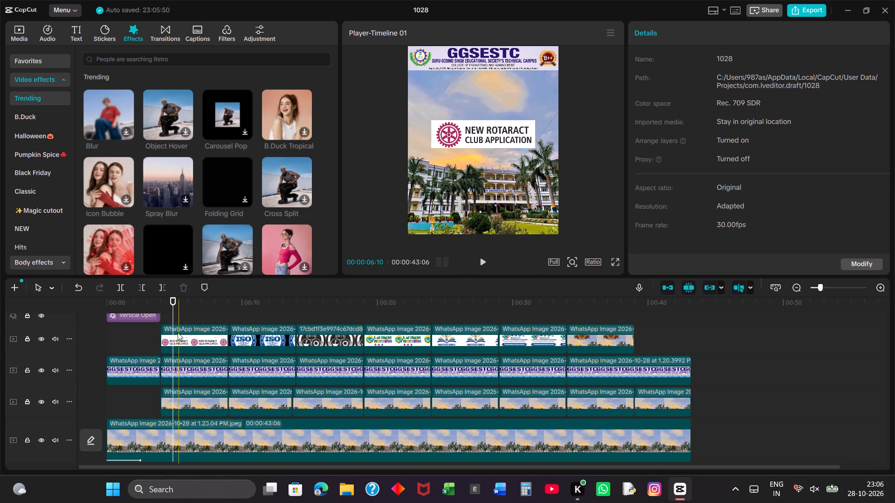
Trim the start of the New Rotaract Club Application logo clip to about 00:00:04:10.
left_click(175, 331)
left_click_drag(157, 338, 160, 337)
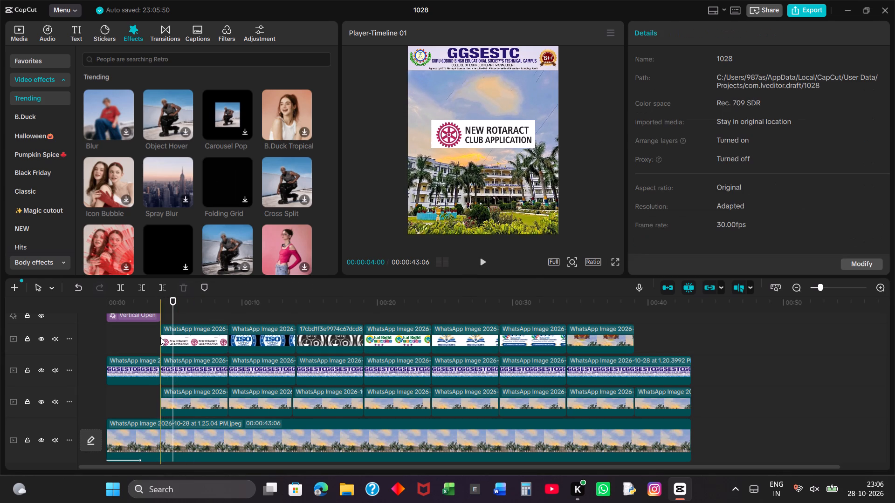
left_click_drag(160, 337, 162, 334)
left_click_drag(162, 334, 167, 333)
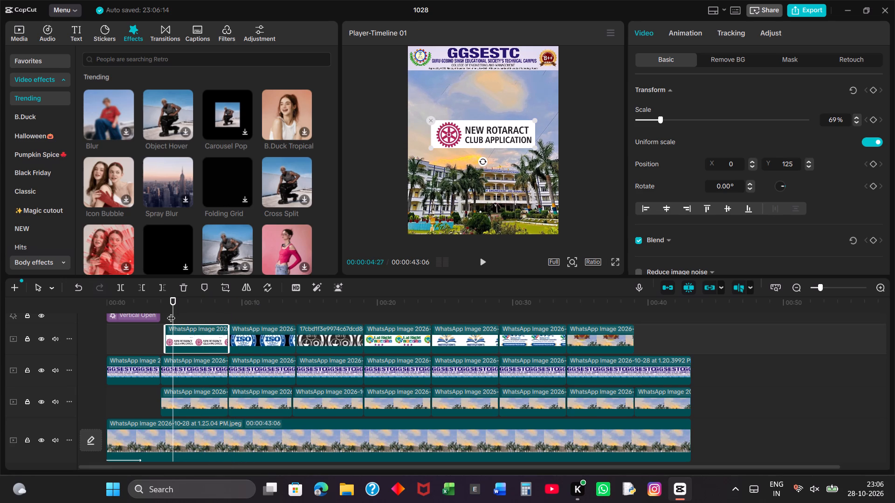
Preview the logo's entrance against the campus zoom from the beginning, and again from 00:00:03:07.
left_click_drag(172, 310, 138, 317)
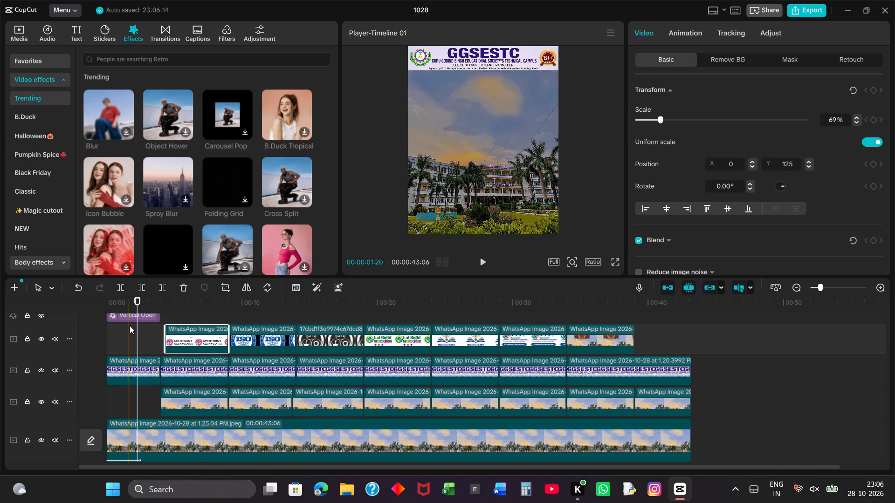
left_click(137, 322)
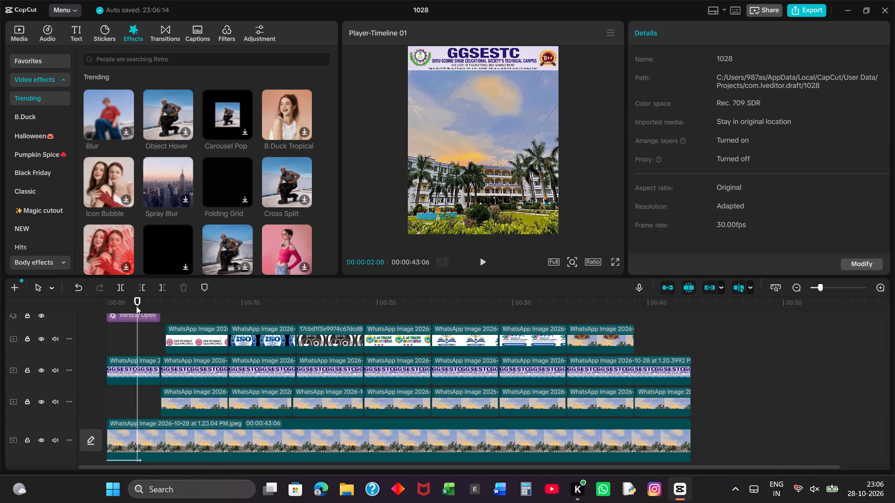
left_click_drag(136, 300, 79, 311)
key("space")
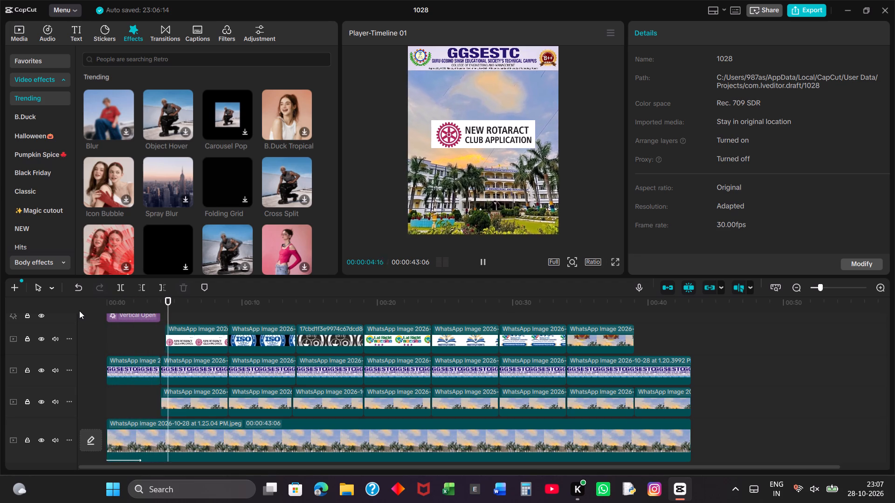
key("space")
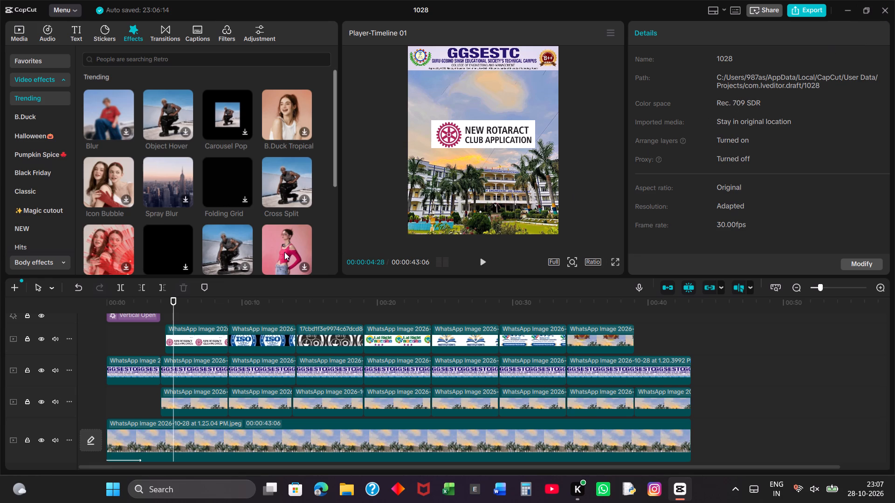
left_click_drag(172, 301, 151, 311)
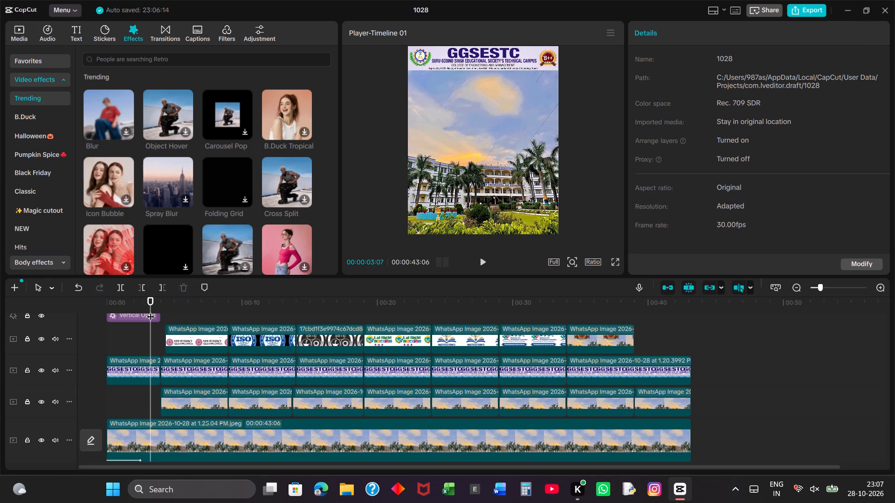
key("space")
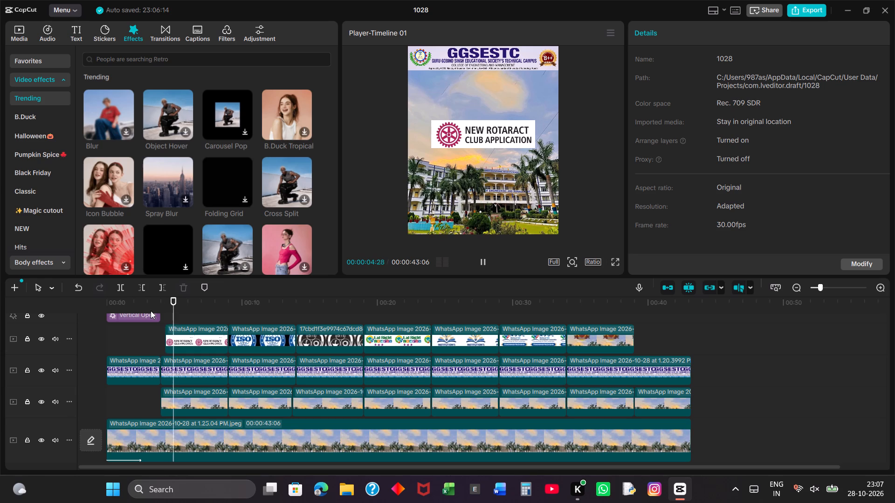
key("space")
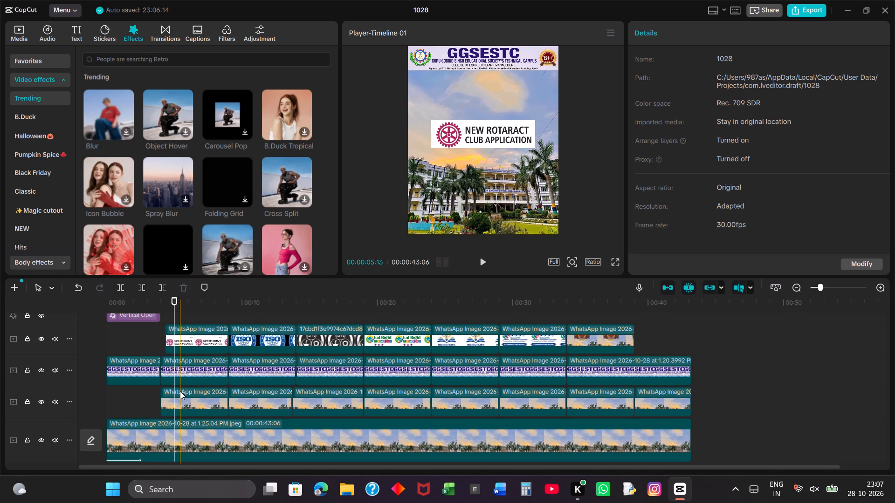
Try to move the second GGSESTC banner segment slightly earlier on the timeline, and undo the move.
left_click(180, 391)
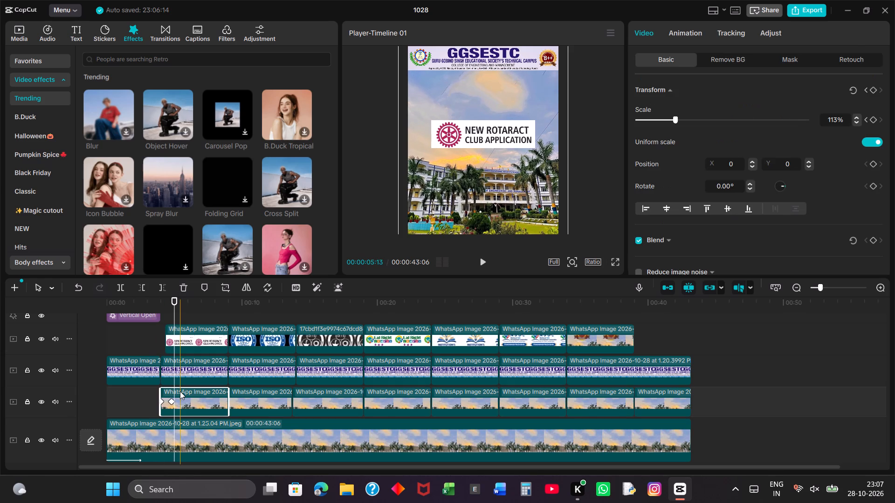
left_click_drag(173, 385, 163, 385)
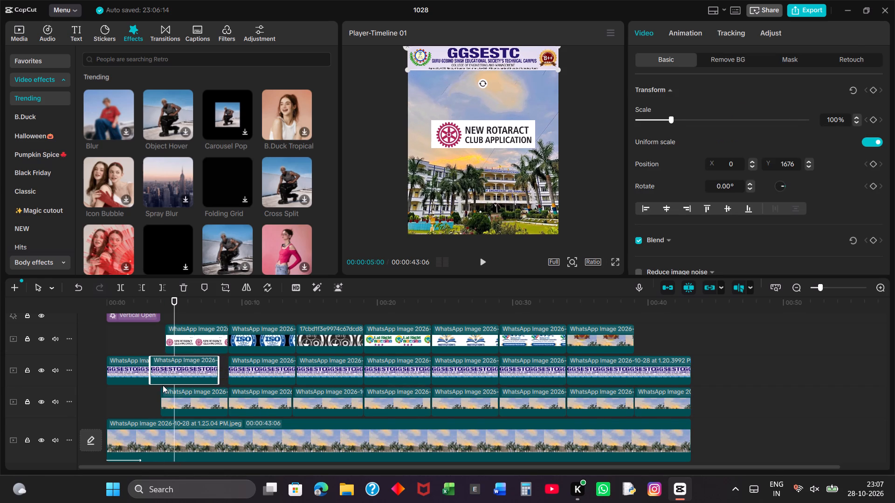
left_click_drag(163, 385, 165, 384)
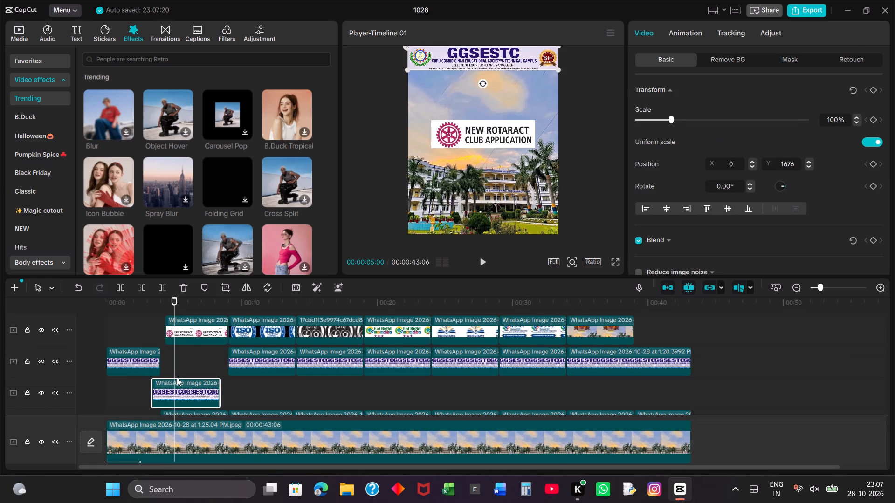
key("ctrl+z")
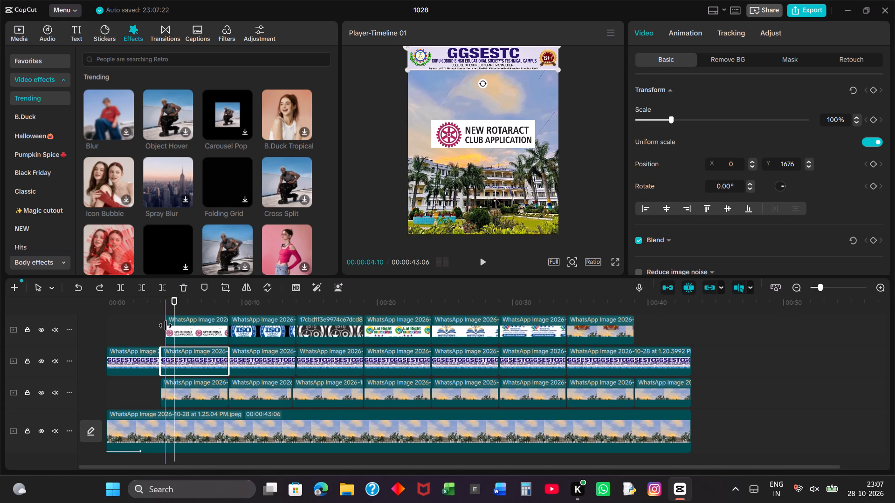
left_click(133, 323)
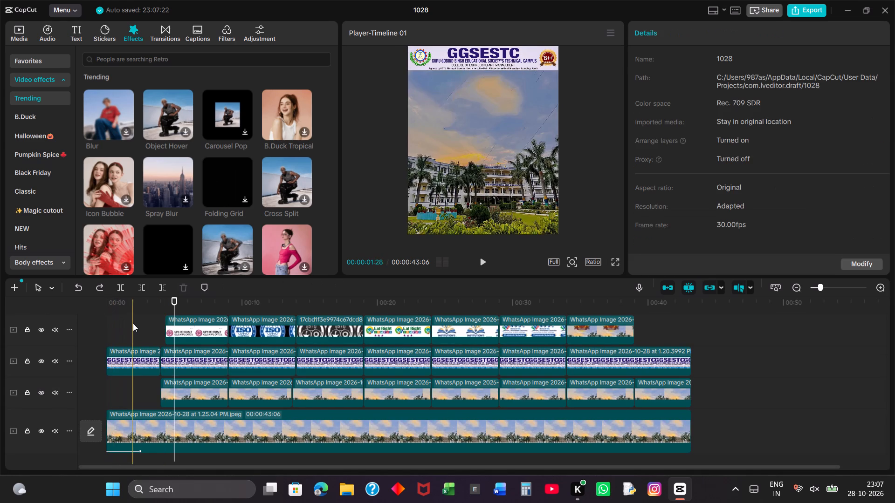
Preview the opening from the beginning up to the New Rotaract Club Application logo's entrance, pausing at about 00:00:04:12.
left_click(113, 325)
left_click(103, 325)
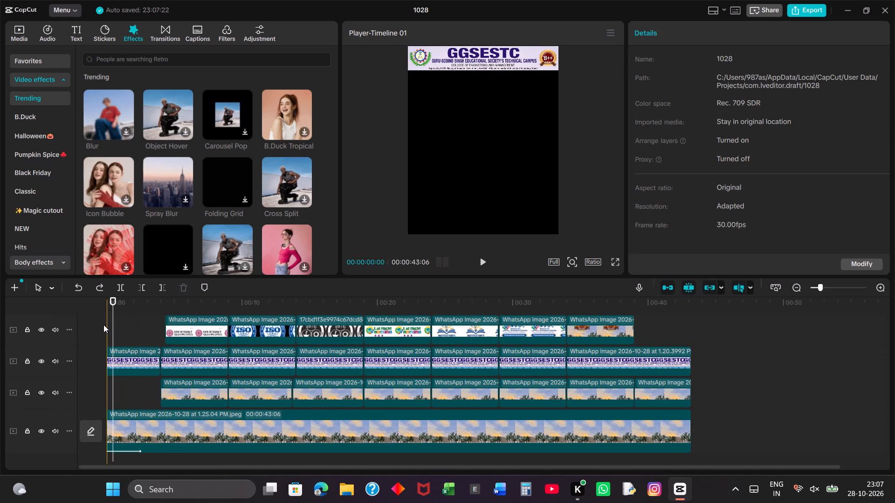
left_click(105, 325)
left_click(107, 326)
key("space")
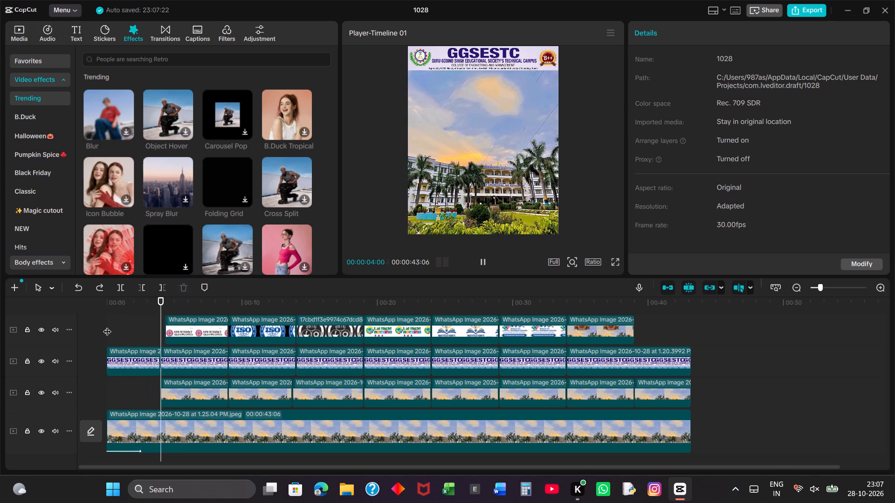
key("space")
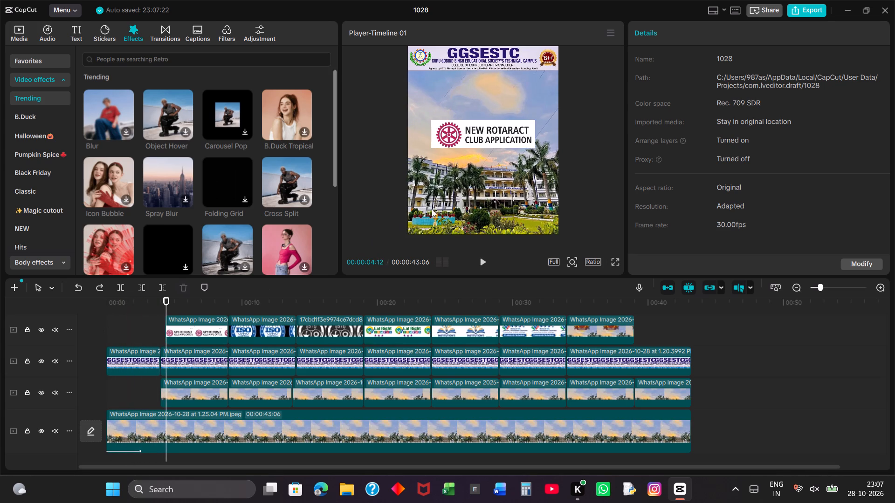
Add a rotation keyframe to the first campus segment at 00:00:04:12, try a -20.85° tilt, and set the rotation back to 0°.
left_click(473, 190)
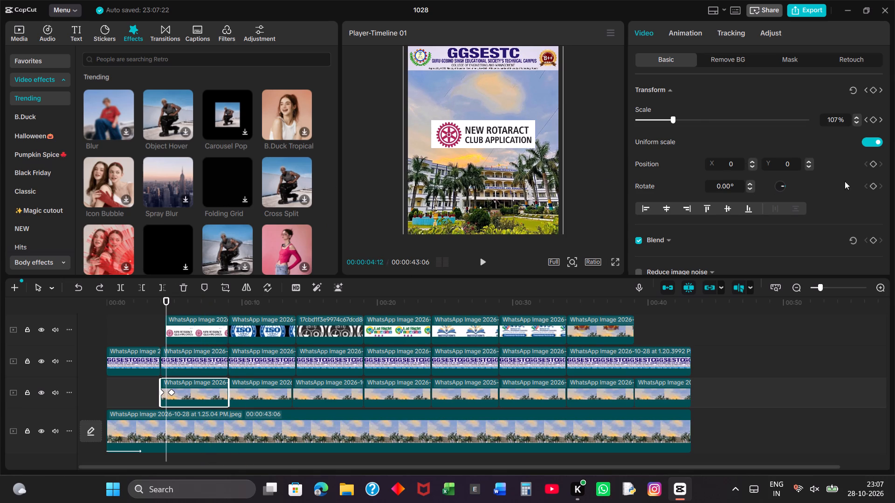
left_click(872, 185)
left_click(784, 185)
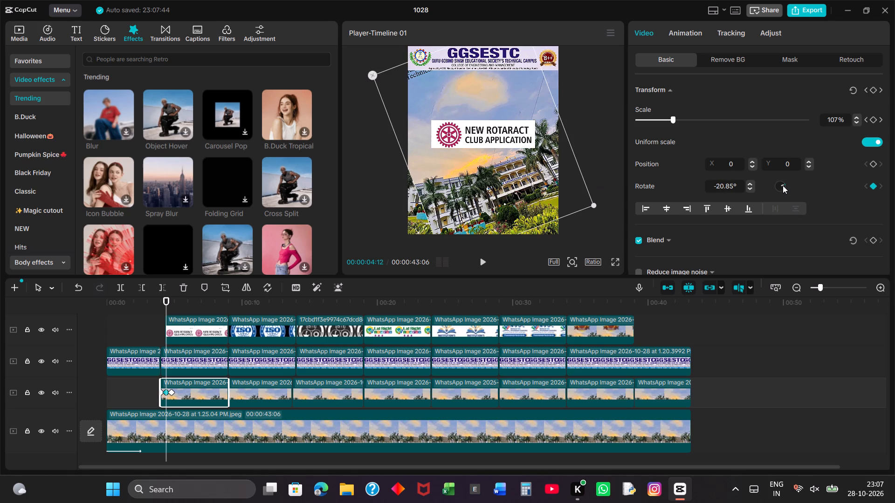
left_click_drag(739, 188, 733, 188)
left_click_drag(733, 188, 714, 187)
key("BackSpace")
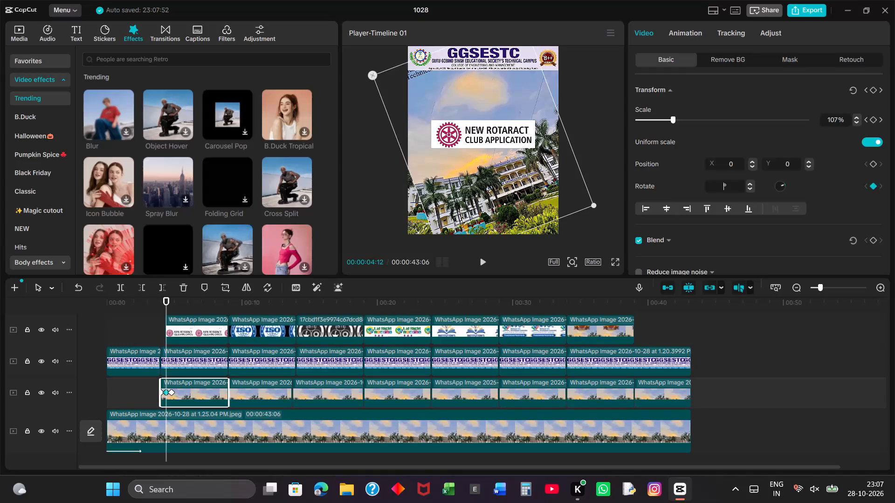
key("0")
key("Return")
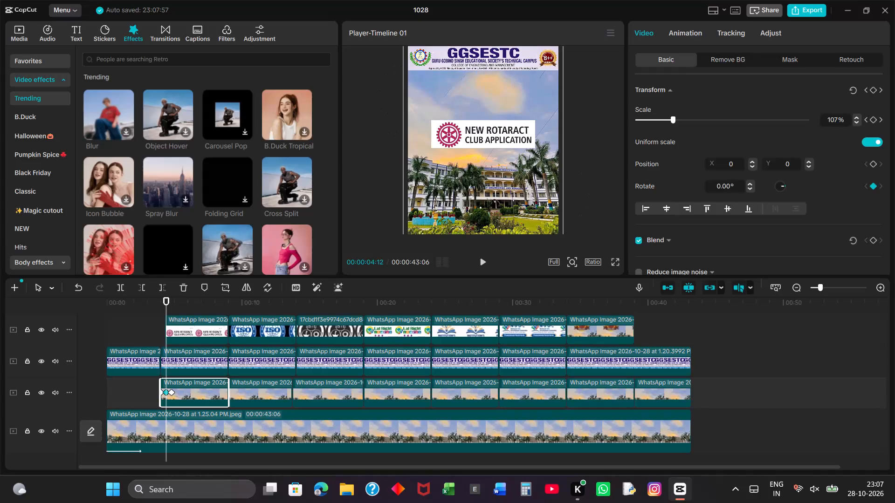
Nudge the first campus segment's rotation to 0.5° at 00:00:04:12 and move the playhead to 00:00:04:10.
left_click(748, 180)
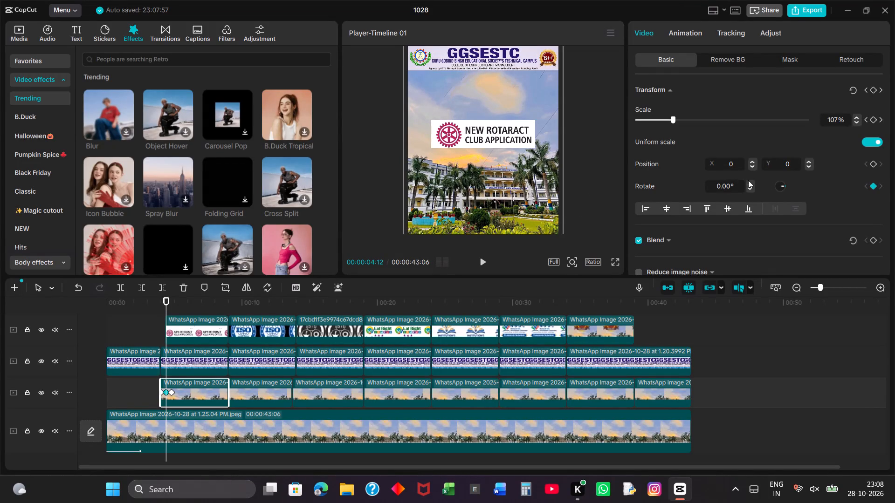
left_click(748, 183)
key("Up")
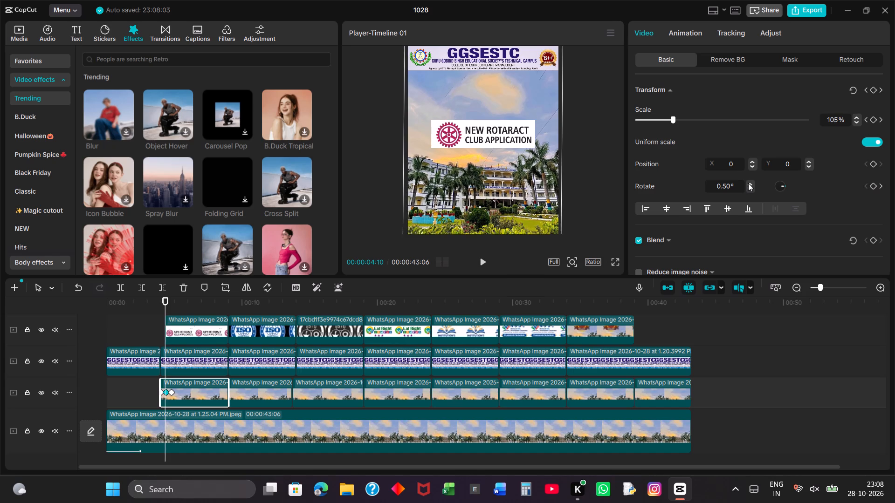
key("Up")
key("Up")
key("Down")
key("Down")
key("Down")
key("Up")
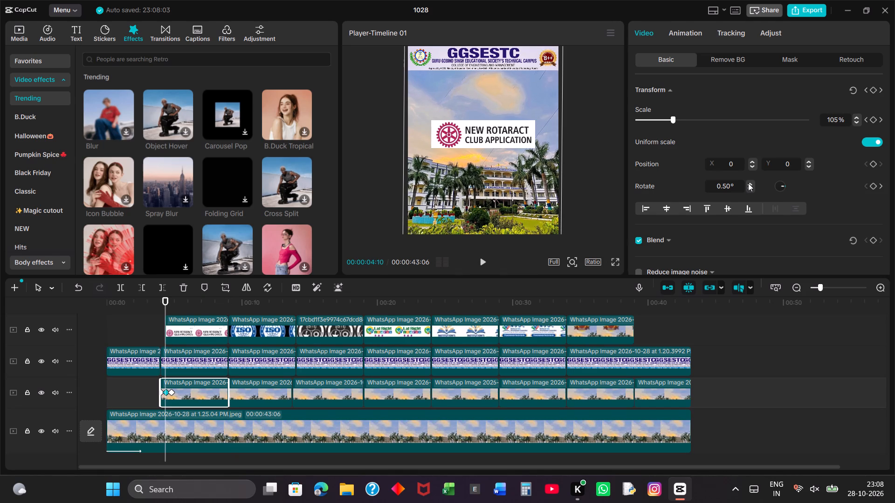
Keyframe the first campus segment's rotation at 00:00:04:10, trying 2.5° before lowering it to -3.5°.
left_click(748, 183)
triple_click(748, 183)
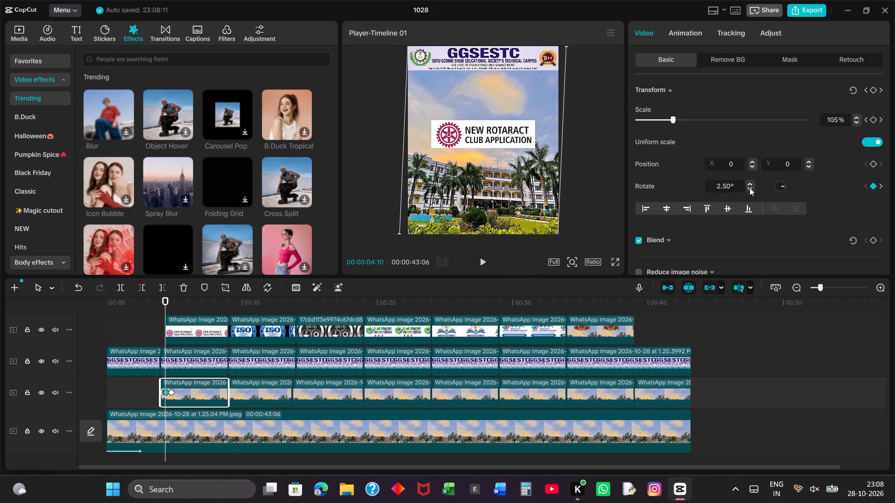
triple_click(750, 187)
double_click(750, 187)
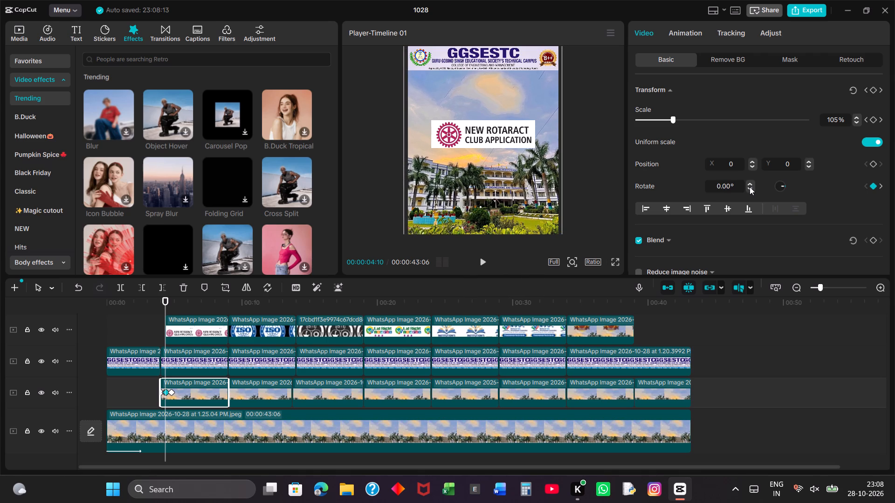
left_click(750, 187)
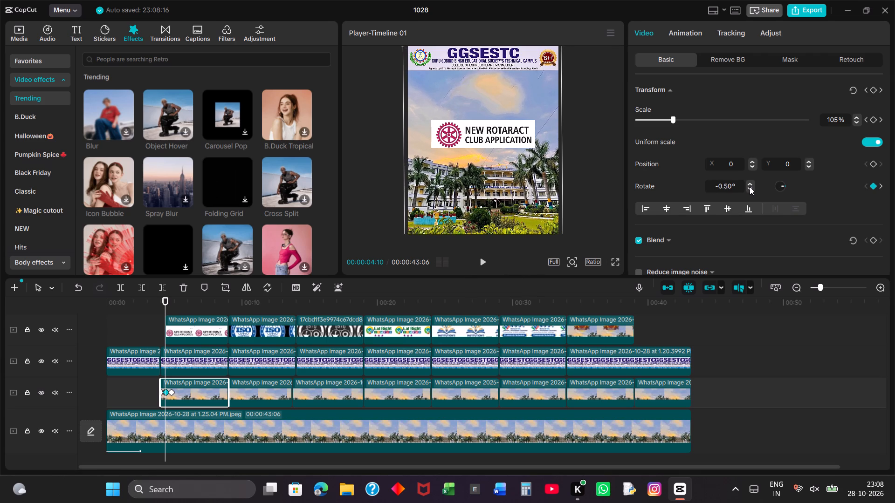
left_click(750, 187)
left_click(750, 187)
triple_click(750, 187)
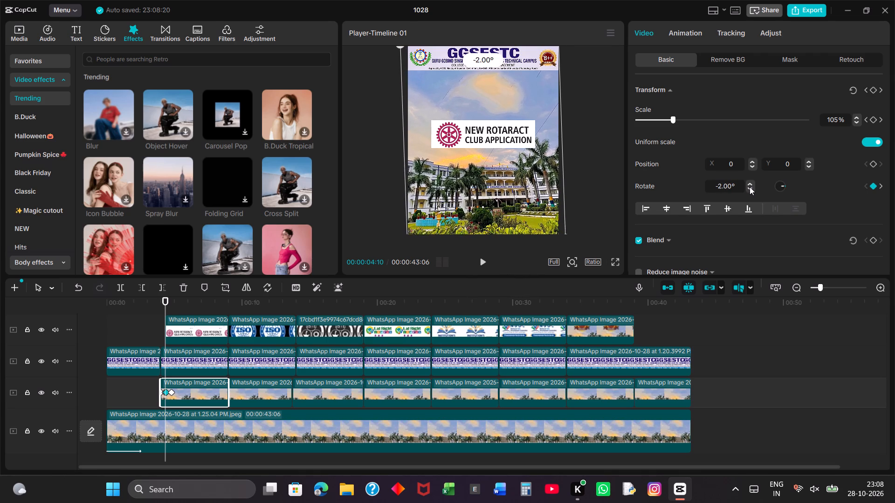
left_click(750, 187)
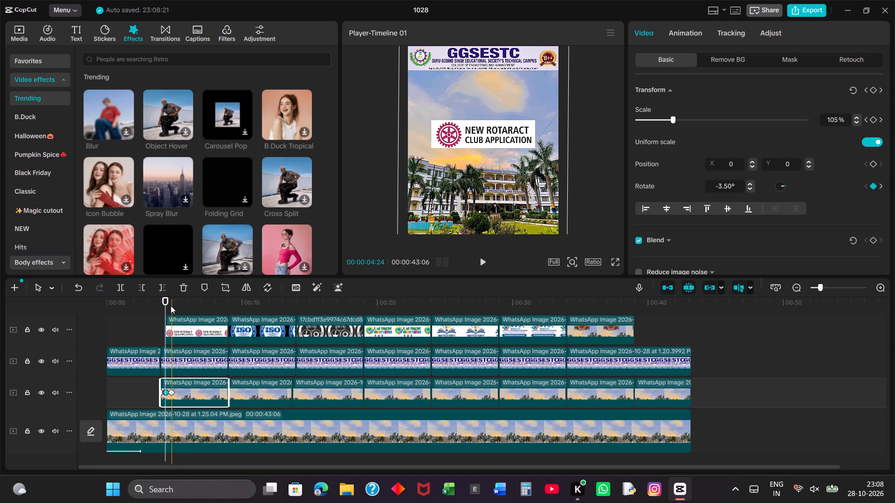
Preview the campus segment's rotation around the logo entrance, playing from just before 00:00:03:09 to about 00:00:04:22.
left_click_drag(163, 313, 151, 316)
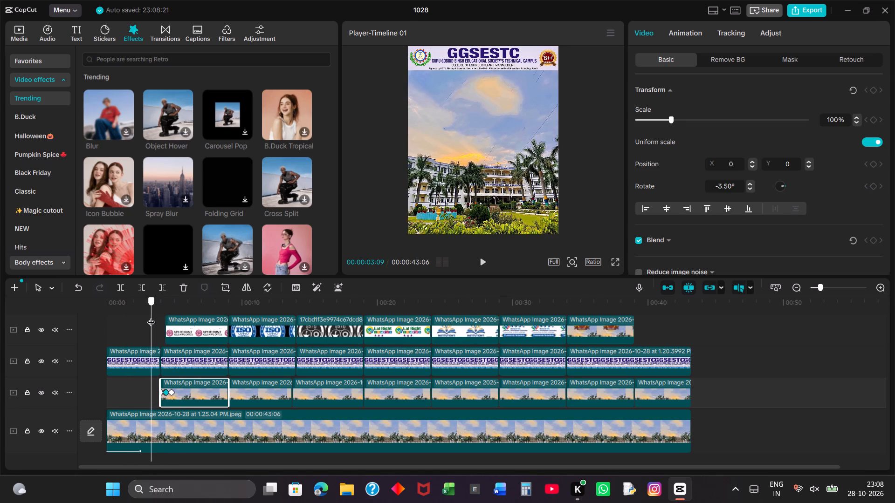
left_click_drag(151, 316, 150, 316)
key("space")
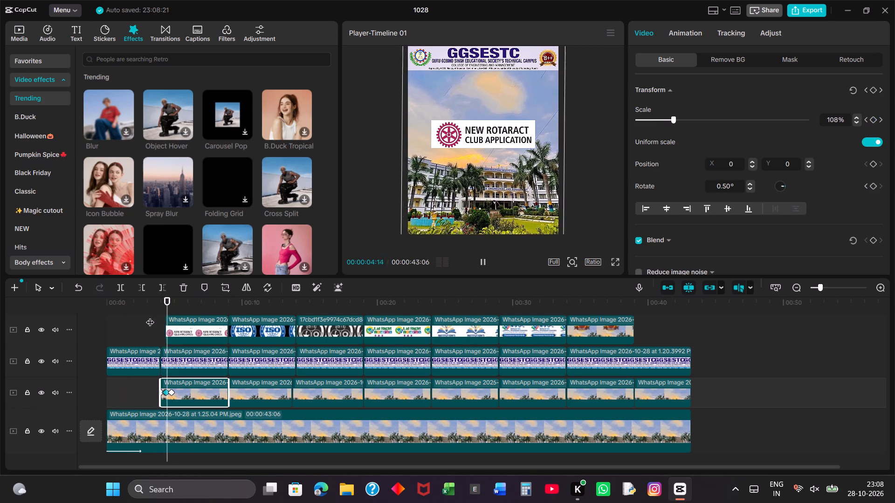
key("space")
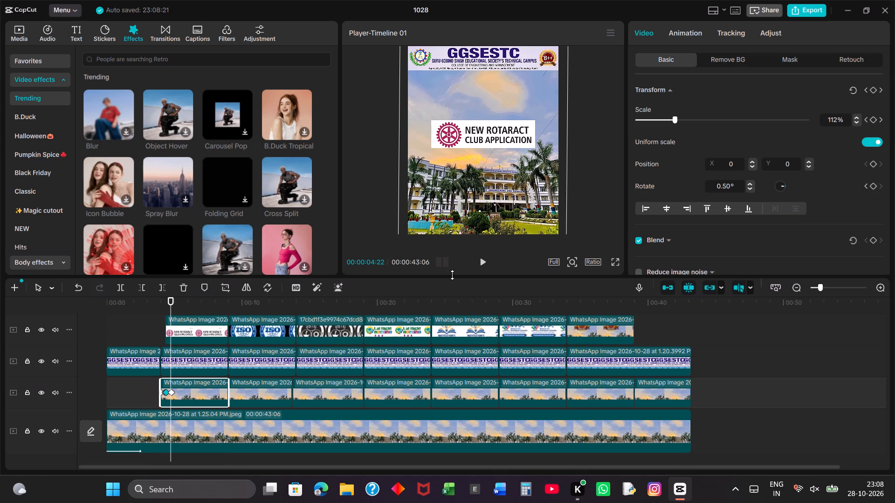
Delete all scale and rotation keyframes from the first campus segment, from its start at 00:00:04:00 through 00:00:04:24.
key("Delete")
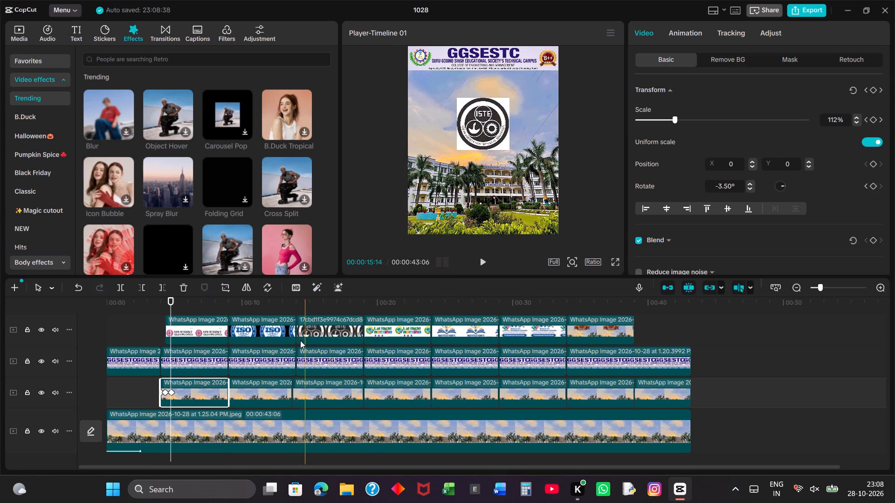
left_click(170, 392)
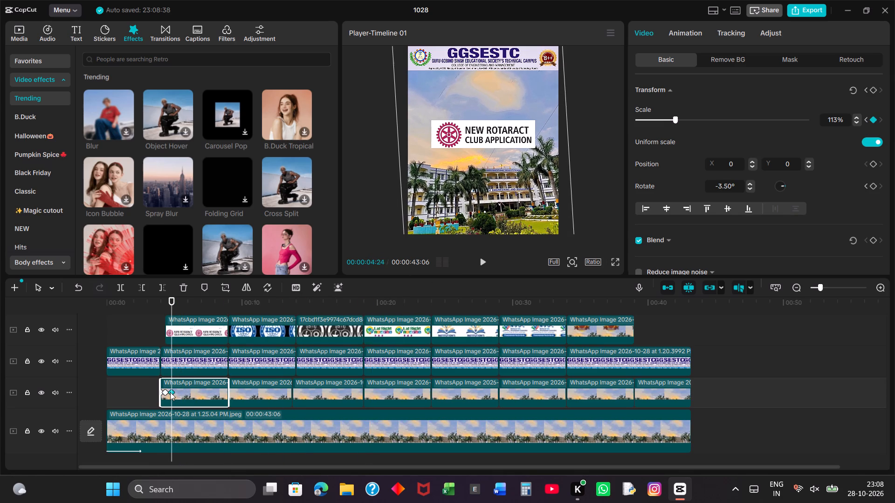
key("Delete")
left_click(165, 392)
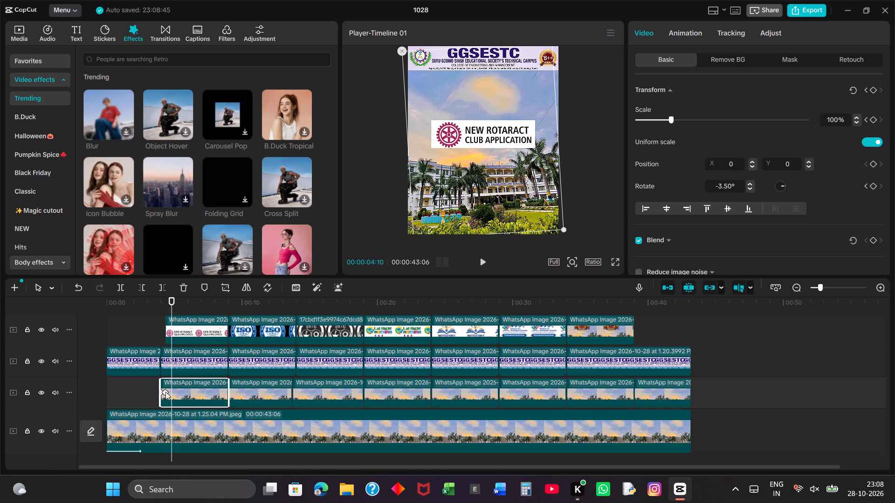
key("Delete")
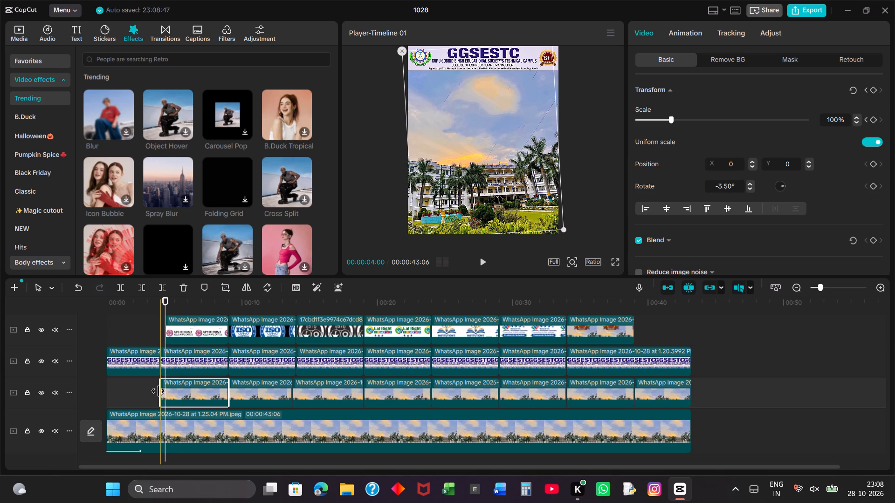
left_click(163, 391)
key("Delete")
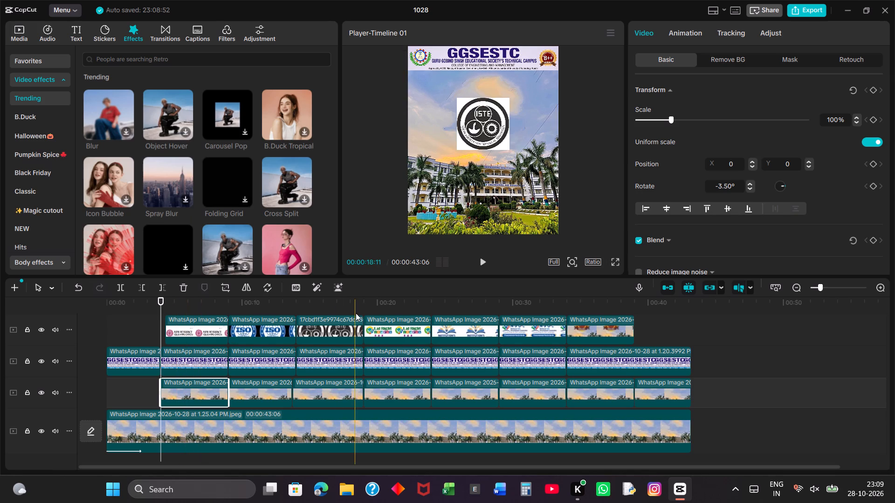
Set the first campus segment's rotation to 0°.
left_click_drag(737, 183, 678, 188)
key("BackSpace")
key("0")
key("Return")
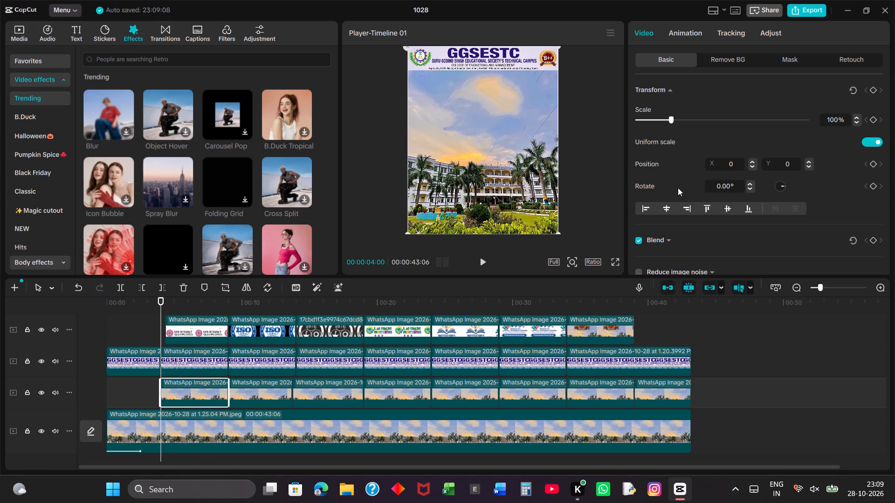
Scrub the timeline from 00:00:00:00 to about 00:00:36:07 to review the position and timing of each logo over the campus image.
left_click(840, 362)
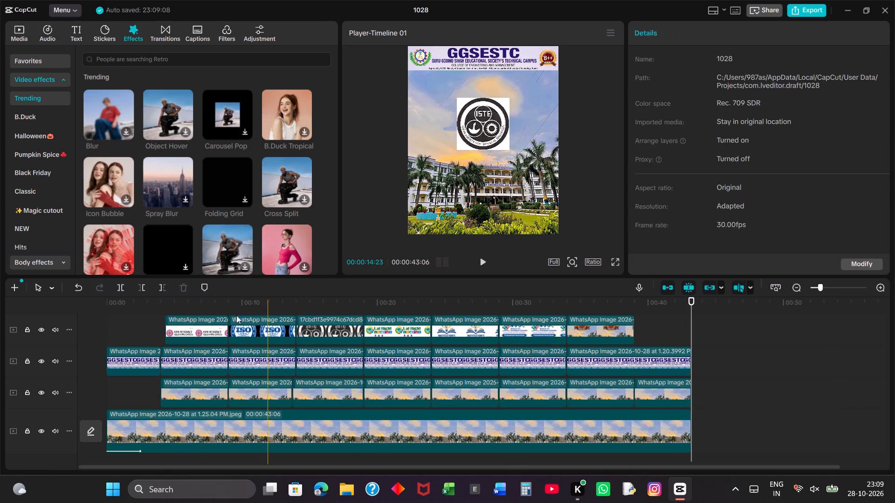
left_click(108, 340)
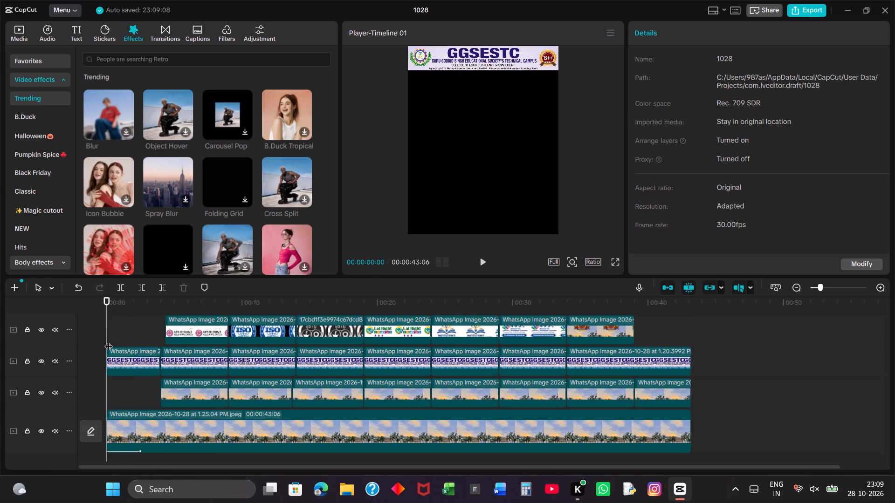
left_click_drag(108, 324, 131, 328)
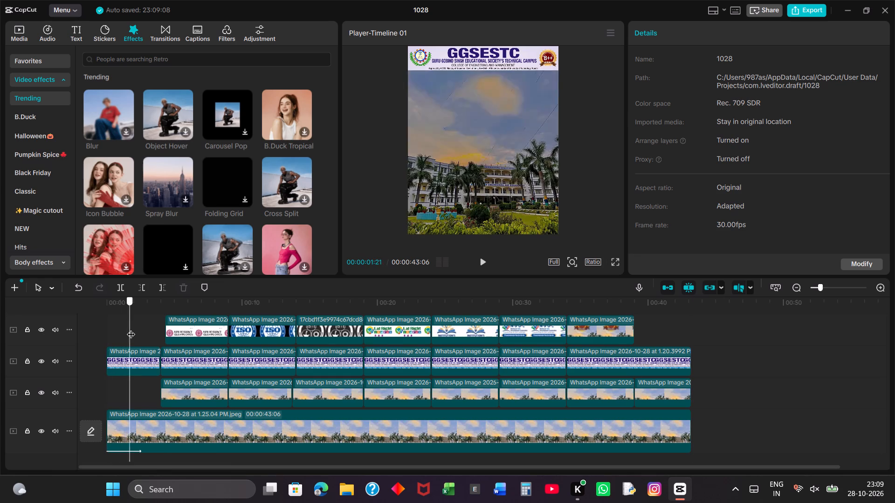
left_click_drag(131, 328, 146, 325)
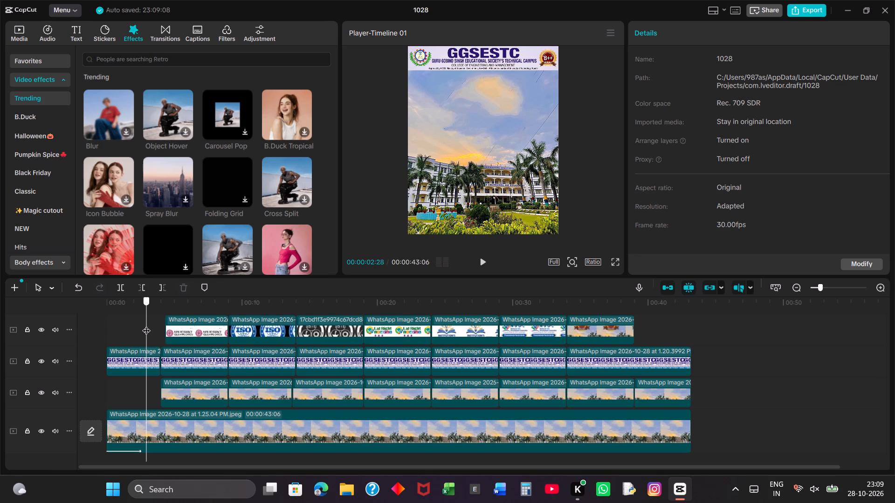
left_click_drag(146, 325, 219, 319)
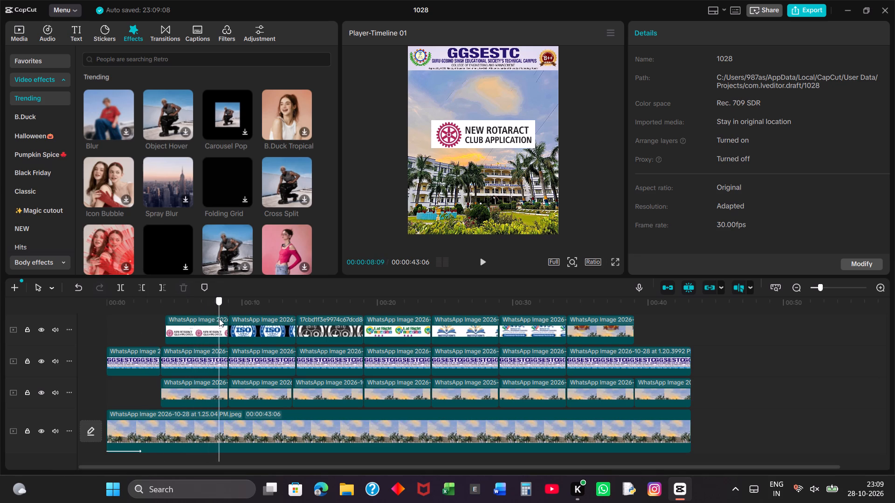
left_click_drag(219, 319, 156, 344)
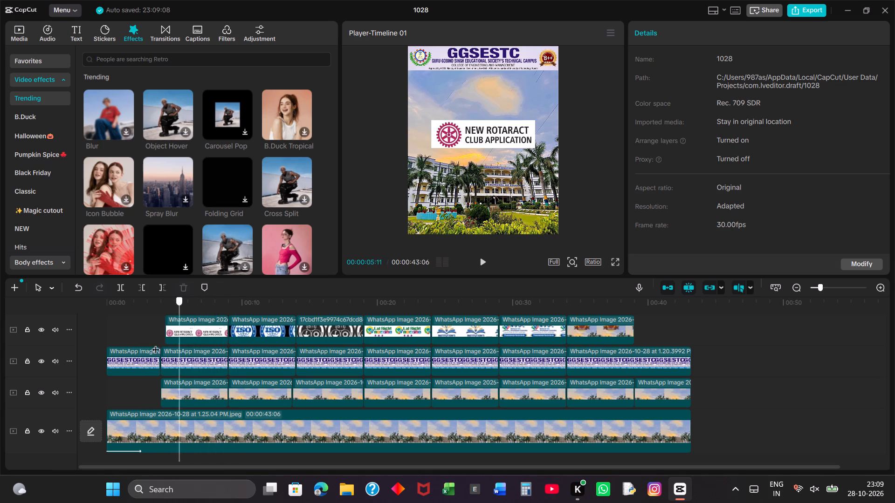
left_click_drag(156, 344, 238, 321)
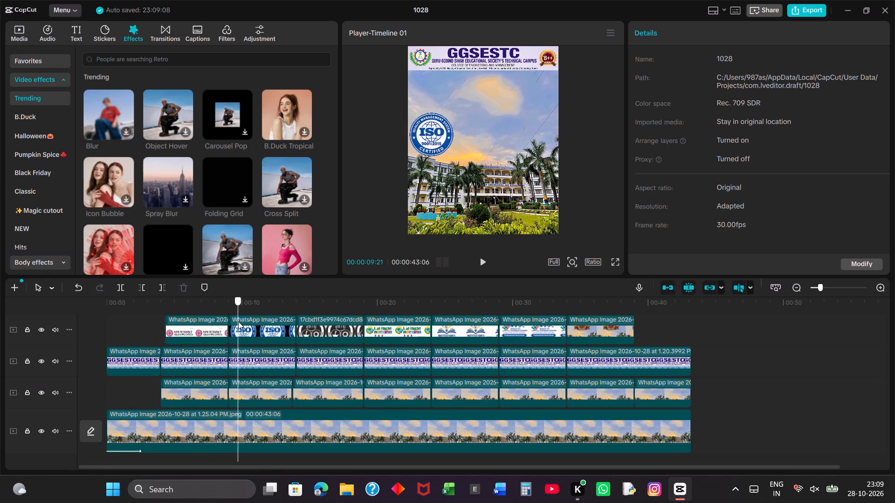
left_click_drag(238, 321, 325, 315)
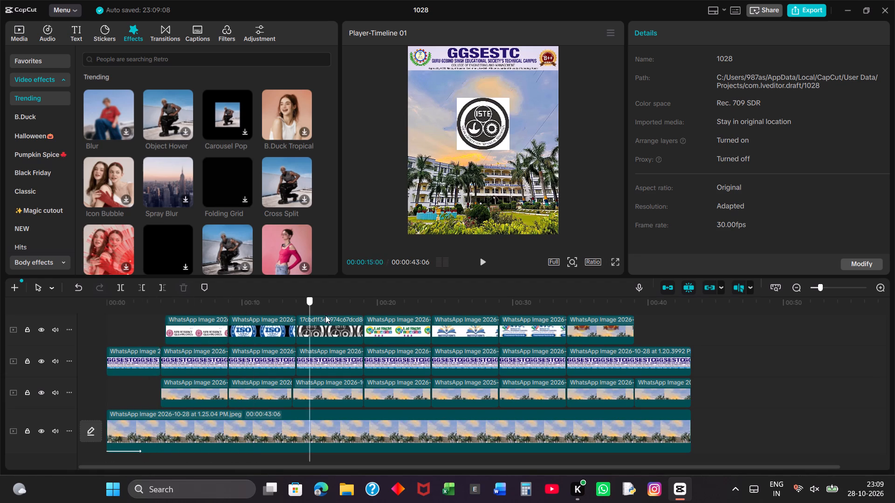
left_click_drag(325, 315, 608, 313)
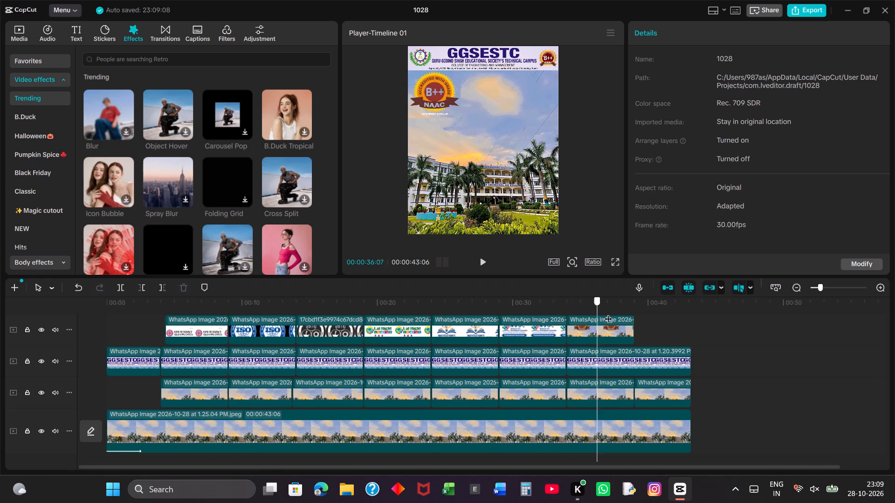
left_click_drag(608, 313, 191, 372)
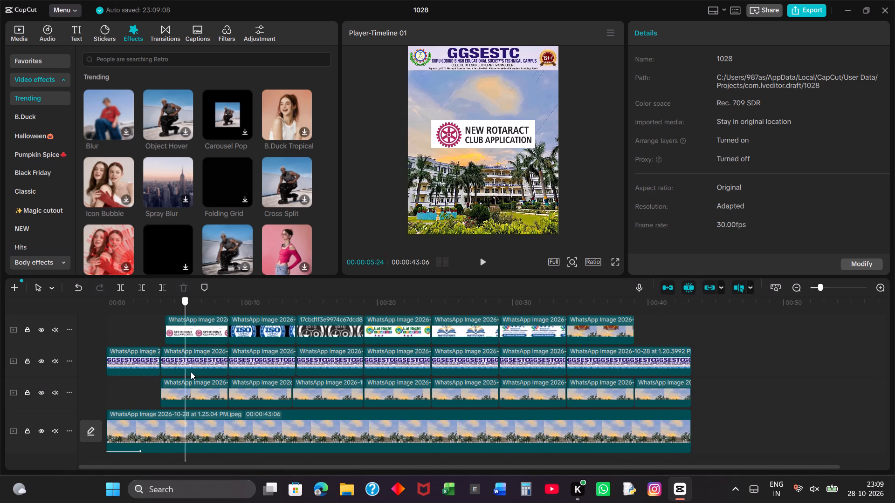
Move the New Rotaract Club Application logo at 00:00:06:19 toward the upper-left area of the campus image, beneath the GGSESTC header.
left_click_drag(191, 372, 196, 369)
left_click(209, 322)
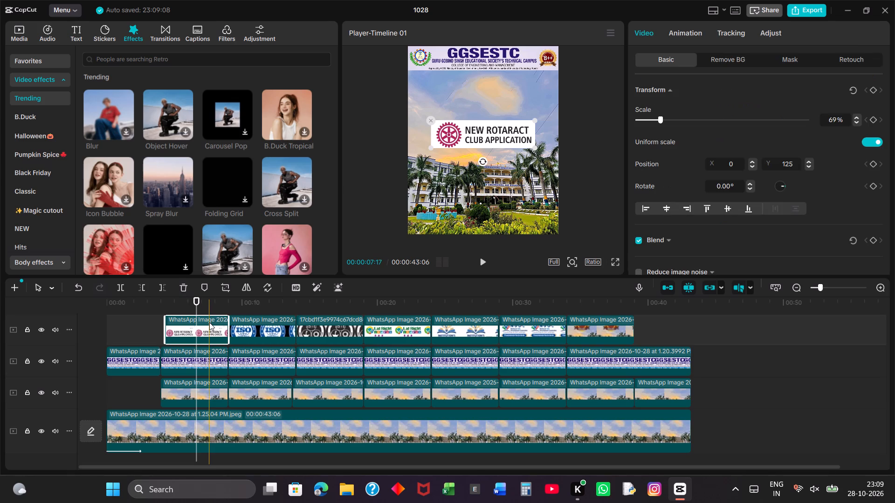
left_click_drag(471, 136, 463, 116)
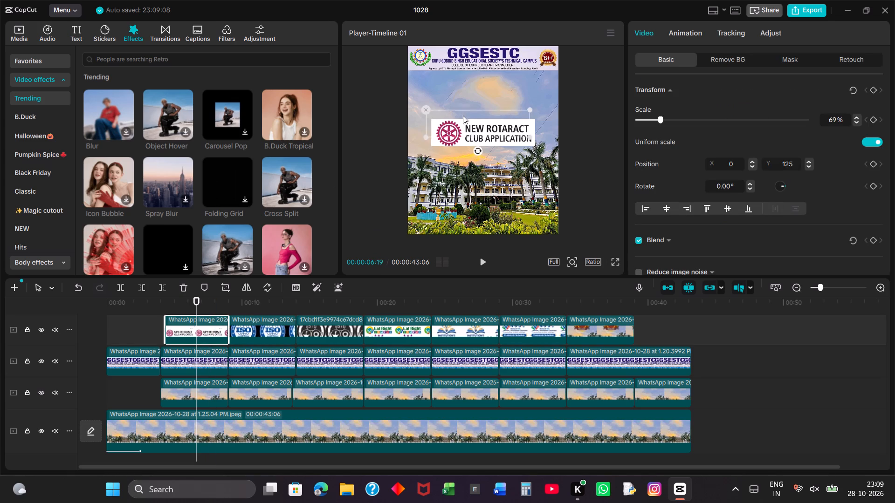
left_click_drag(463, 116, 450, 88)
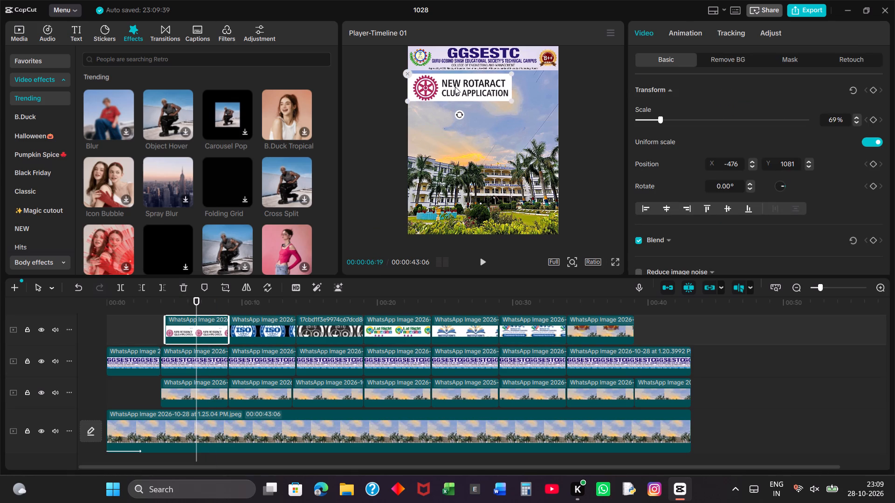
Scale the New Rotaract Club Application logo to about 52% and place it against the campus image's right edge, at about X 744, Y -582.
left_click_drag(457, 86, 503, 182)
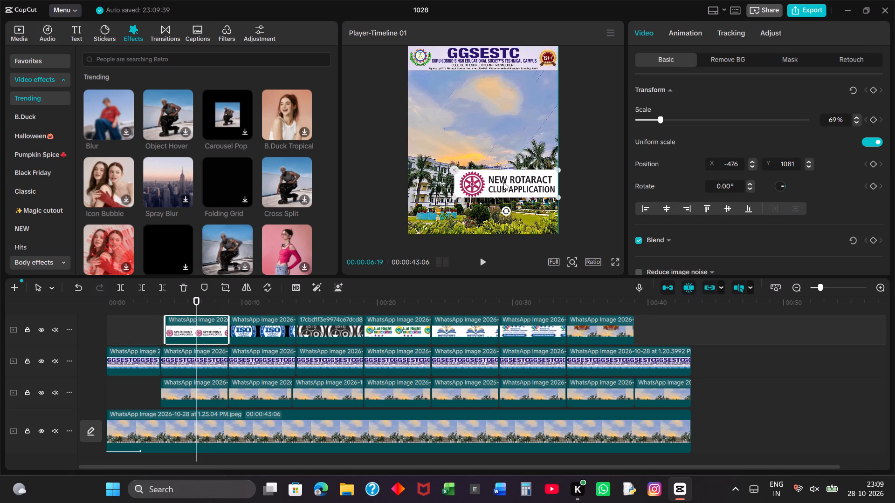
left_click_drag(503, 182, 505, 182)
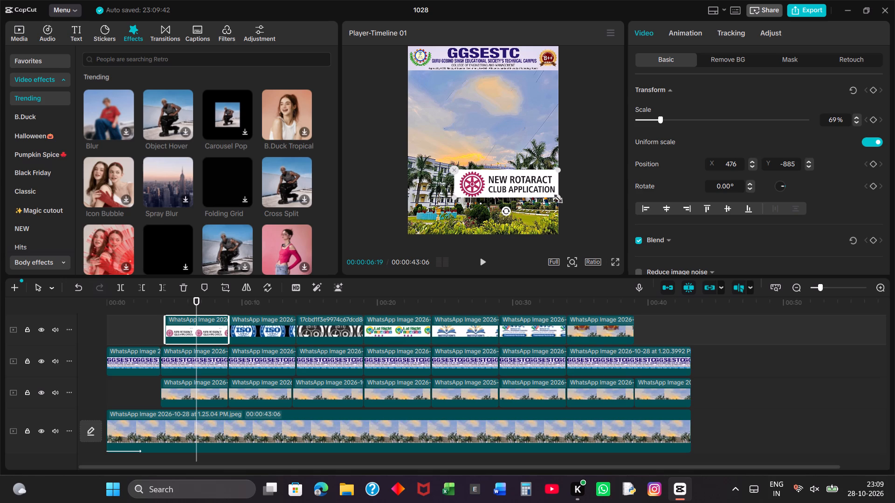
left_click_drag(556, 195, 534, 189)
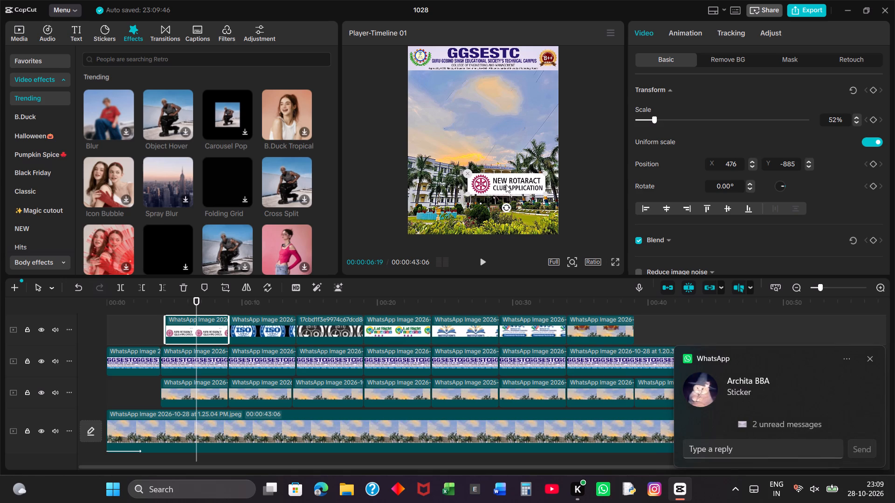
left_click_drag(504, 183, 518, 184)
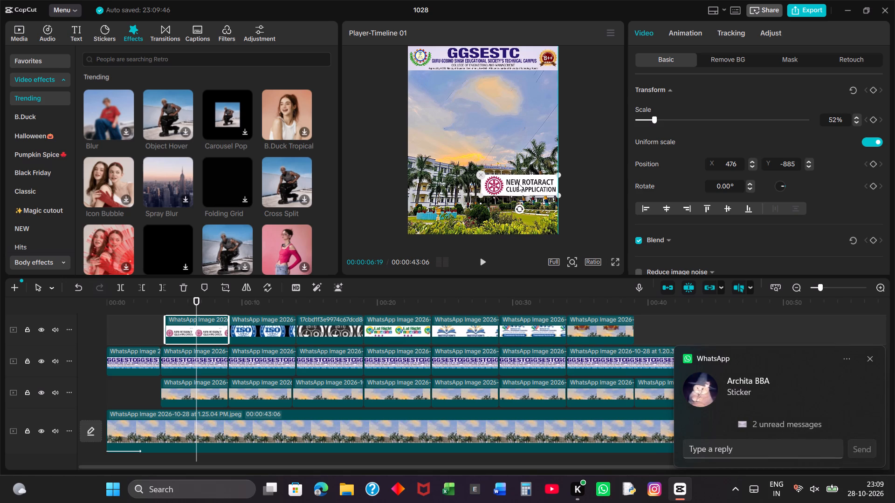
left_click_drag(518, 184, 519, 160)
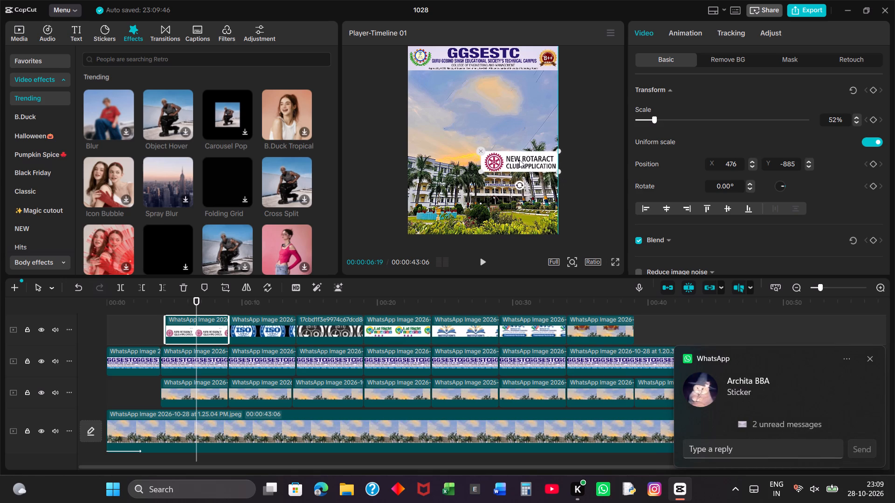
left_click_drag(519, 160, 518, 165)
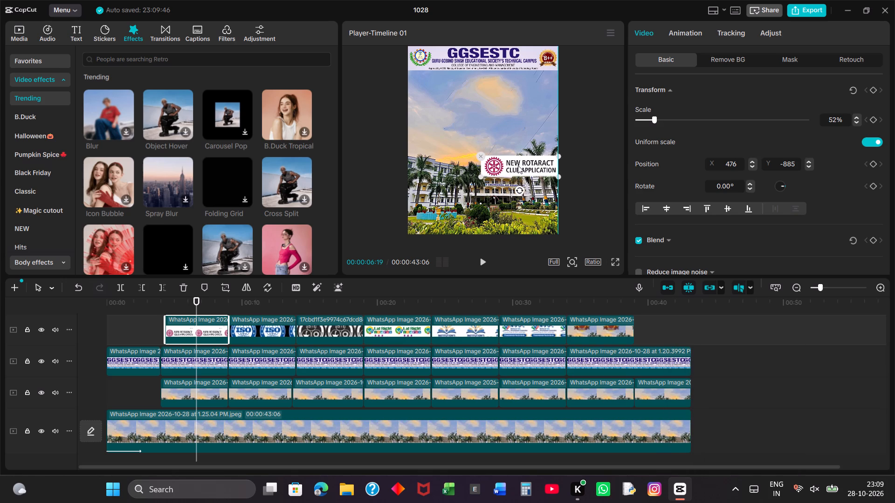
left_click_drag(518, 165, 518, 168)
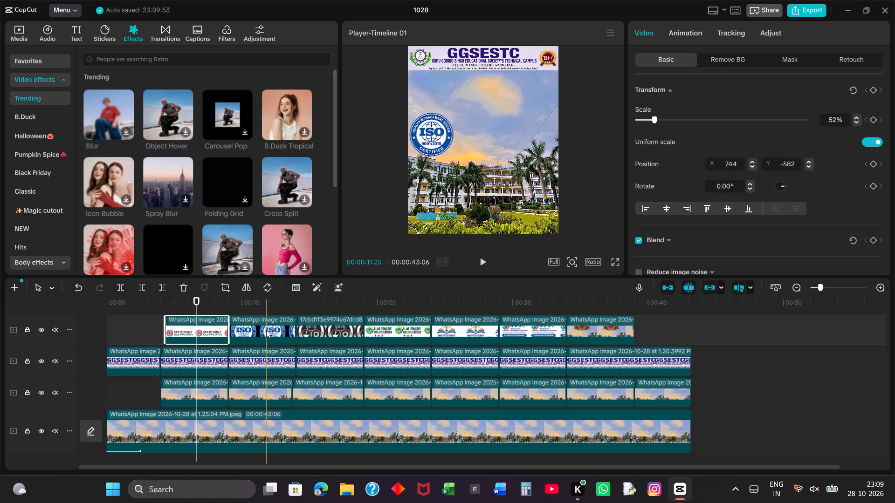
Move the ISO certification logo at 00:00:11:28 to the campus image's upper-left corner beneath the GGSESTC header, at about X -1041, Y 927.
left_click(266, 329)
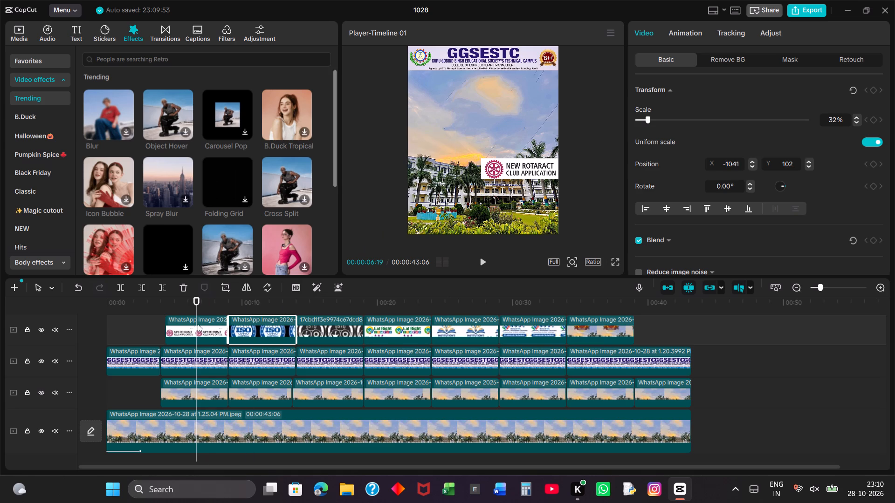
left_click_drag(197, 310, 268, 305)
left_click_drag(429, 136, 426, 97)
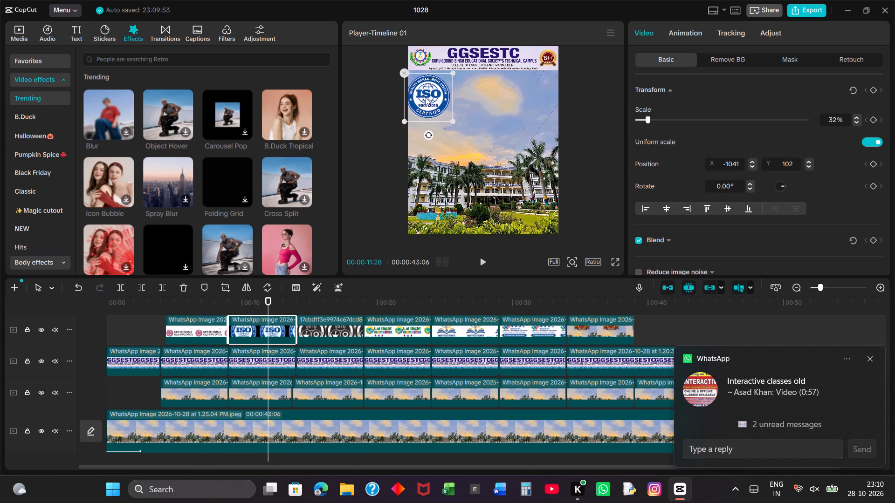
left_click_drag(426, 97, 431, 103)
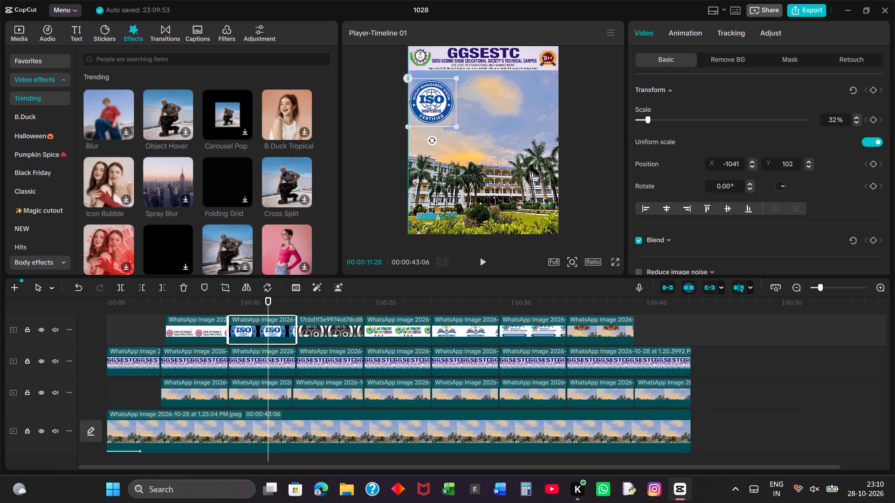
left_click_drag(431, 103, 432, 95)
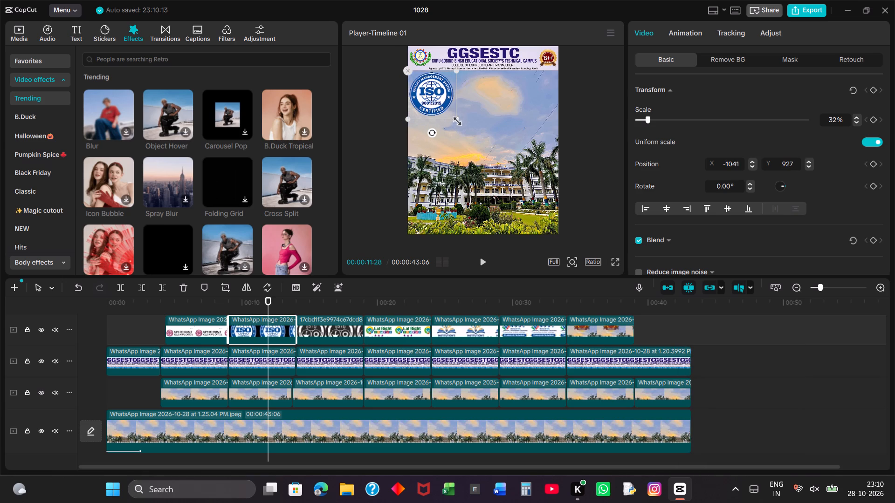
Scale the ISO 9001:2015 logo down slightly in its place beneath the GGSESTC header.
left_click_drag(454, 118, 450, 113)
Scale the ISTE logo down to 29% and move it up to X 0, Y 981, centred just beneath the GGSESTC header.
left_click(313, 334)
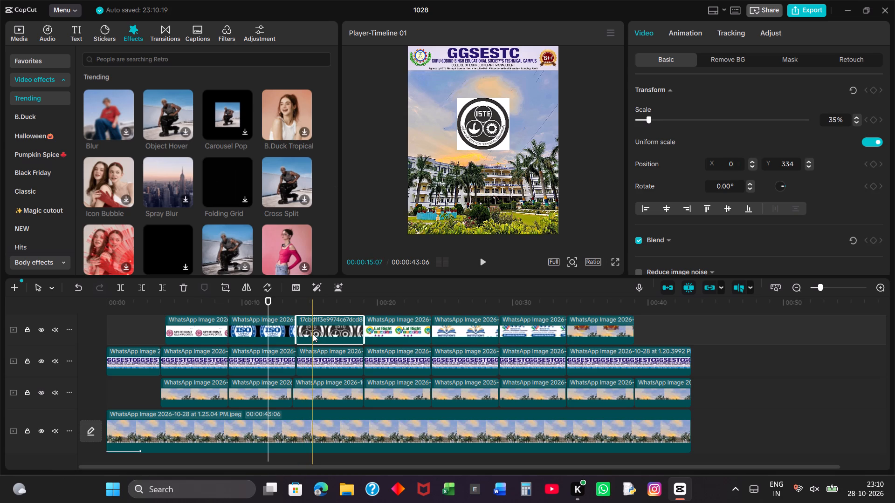
left_click_drag(270, 302, 322, 299)
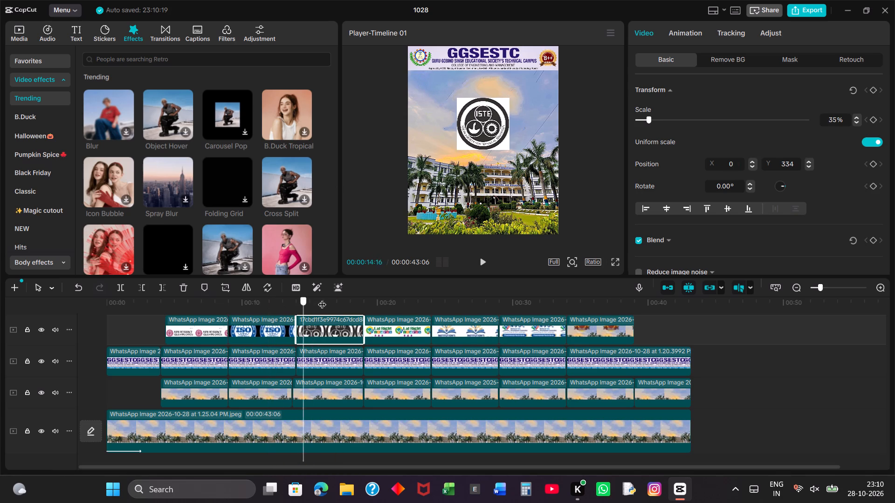
left_click_drag(322, 299, 333, 299)
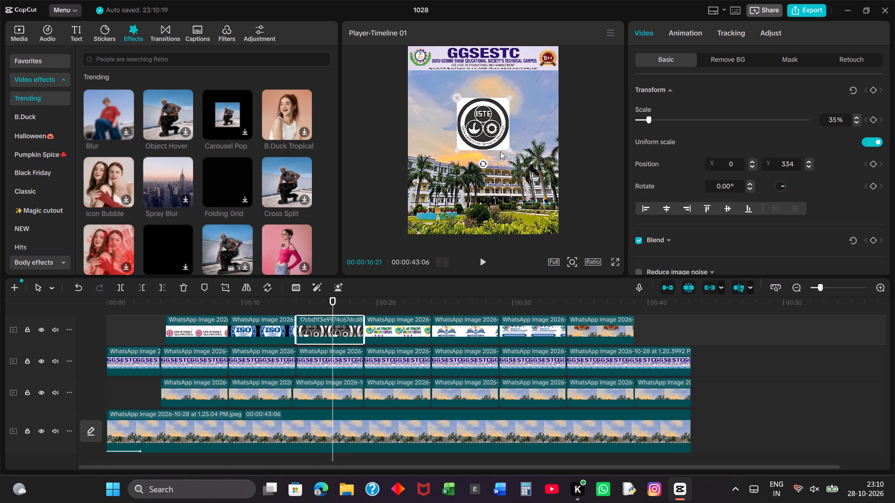
left_click_drag(509, 149, 498, 142)
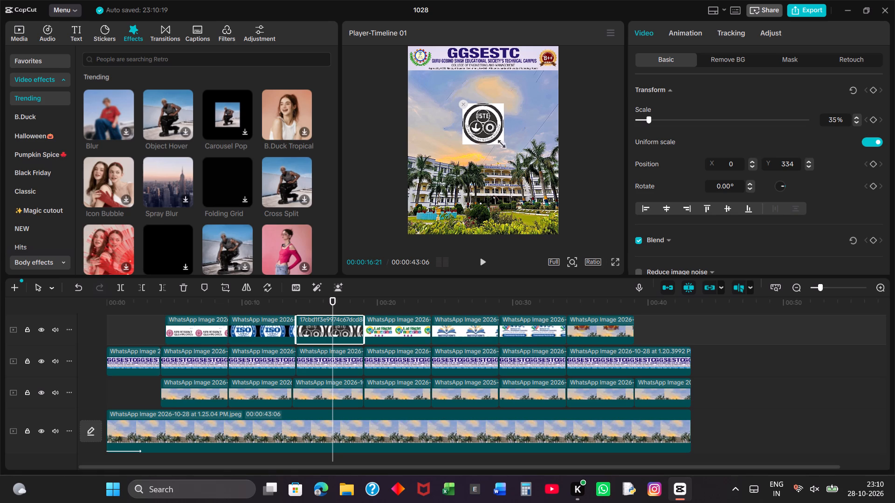
left_click_drag(498, 142, 504, 142)
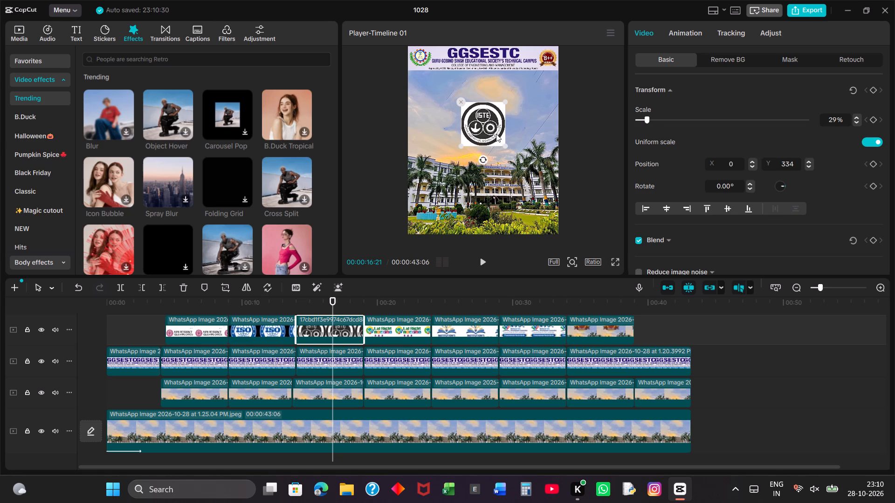
left_click_drag(491, 129, 492, 99)
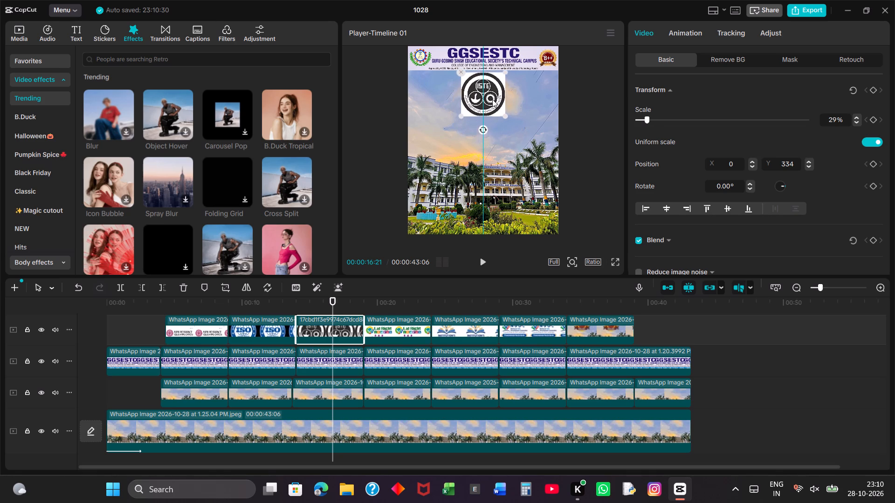
left_click_drag(492, 99, 492, 97)
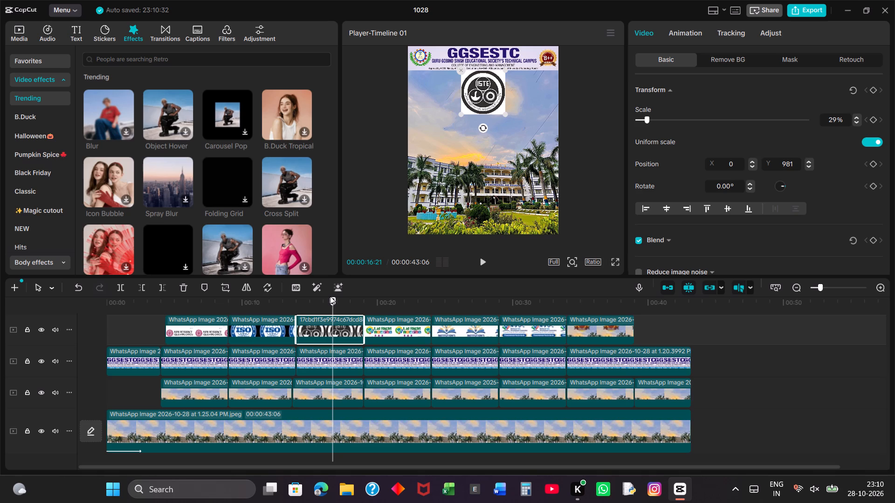
Scrub back and forth between the Rotaract, ISO and ISTE logo clips to compare their sizes and positions.
left_click_drag(331, 302, 289, 312)
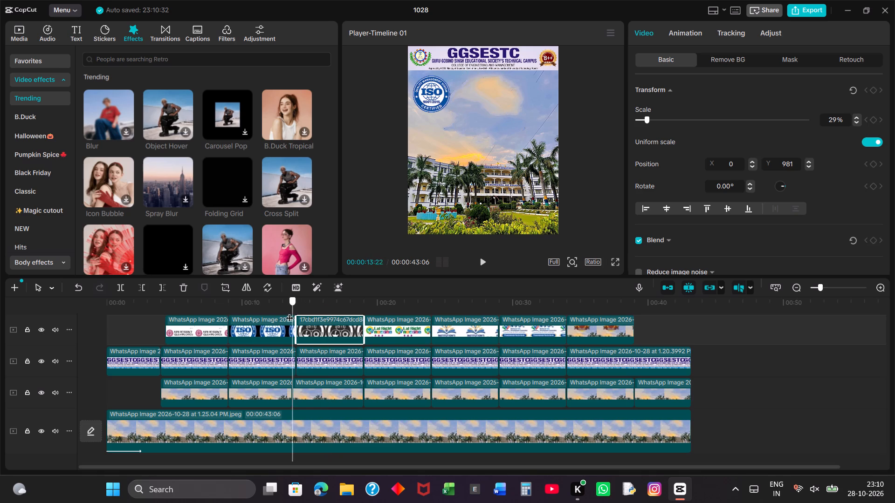
left_click_drag(289, 312, 278, 312)
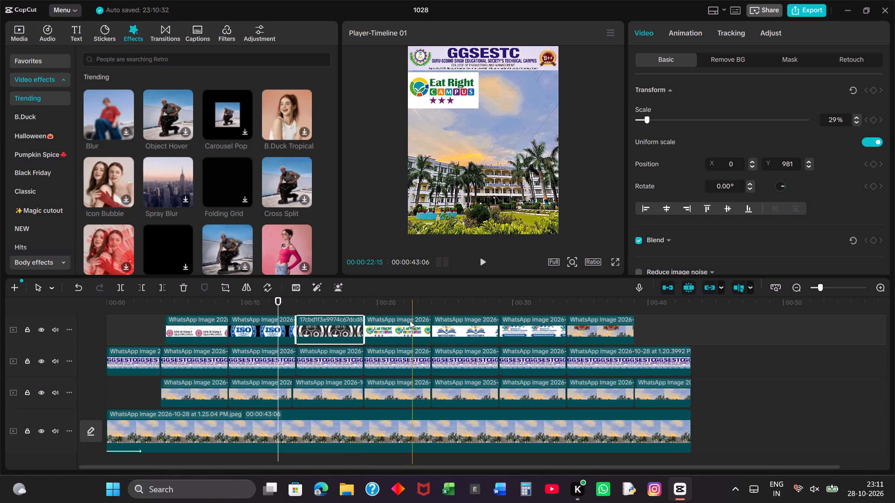
left_click_drag(278, 304, 302, 303)
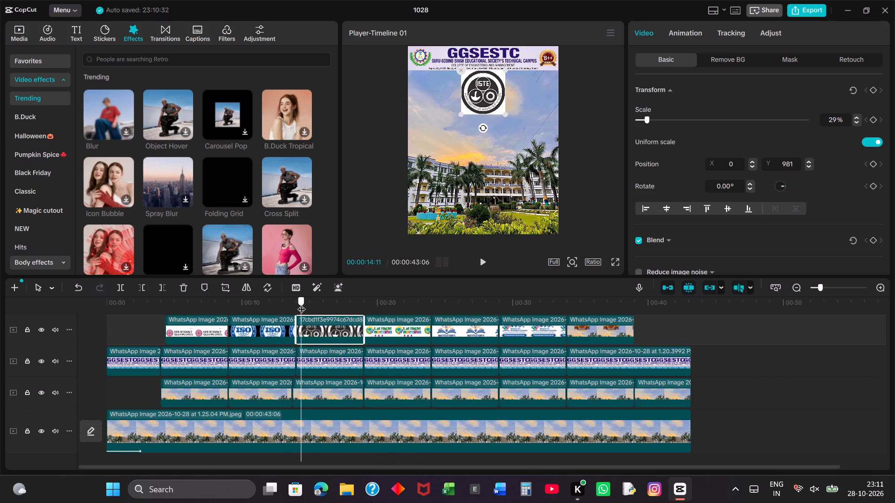
left_click_drag(302, 303, 276, 326)
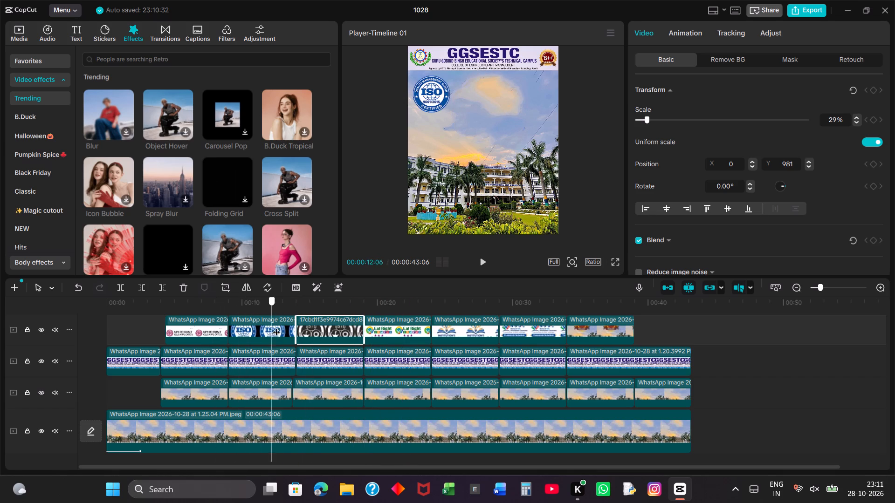
left_click_drag(276, 326, 216, 327)
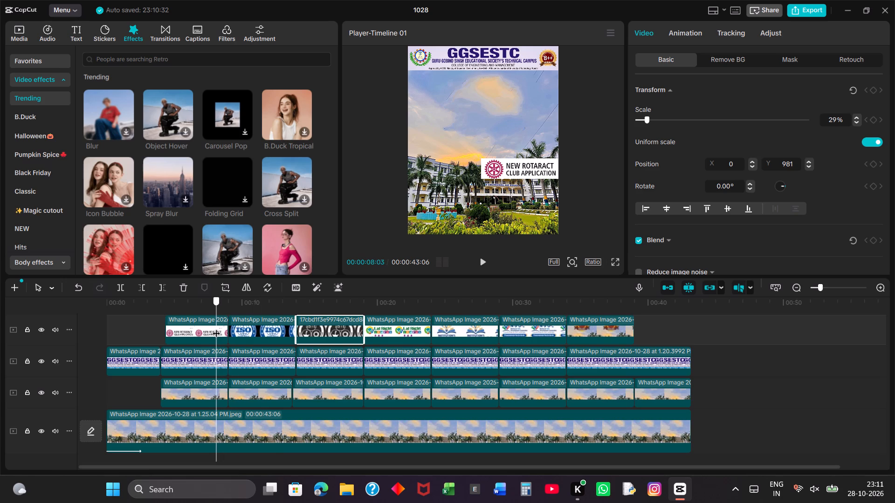
left_click_drag(216, 327, 235, 330)
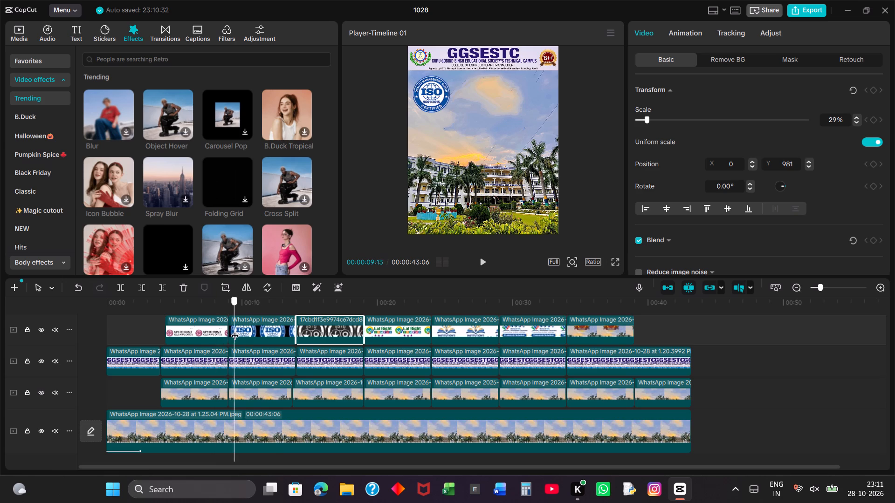
left_click_drag(235, 330, 198, 323)
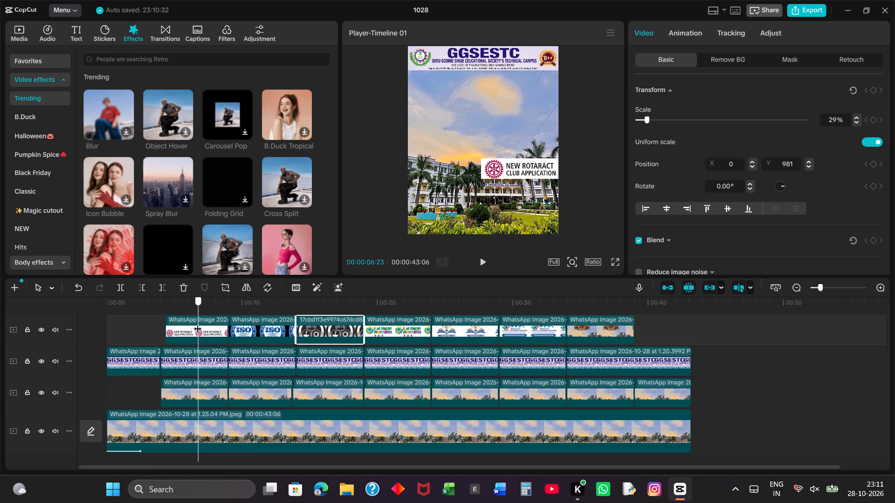
left_click_drag(198, 323, 254, 319)
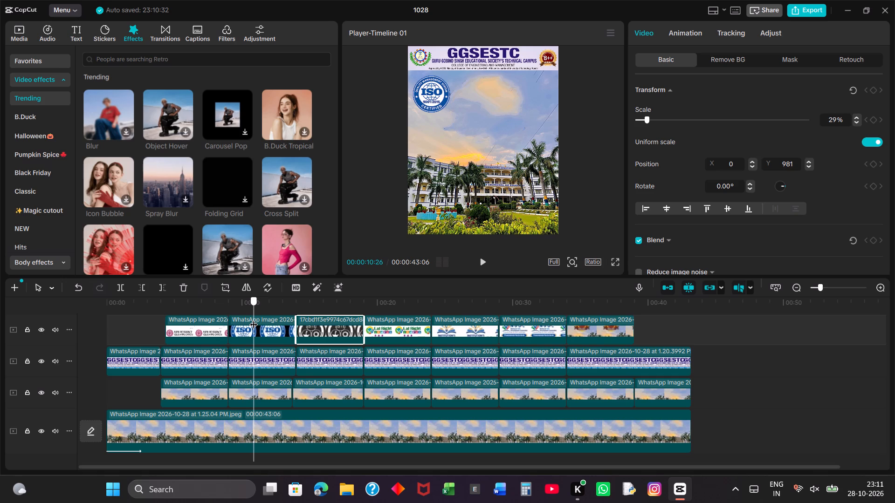
left_click_drag(254, 319, 322, 311)
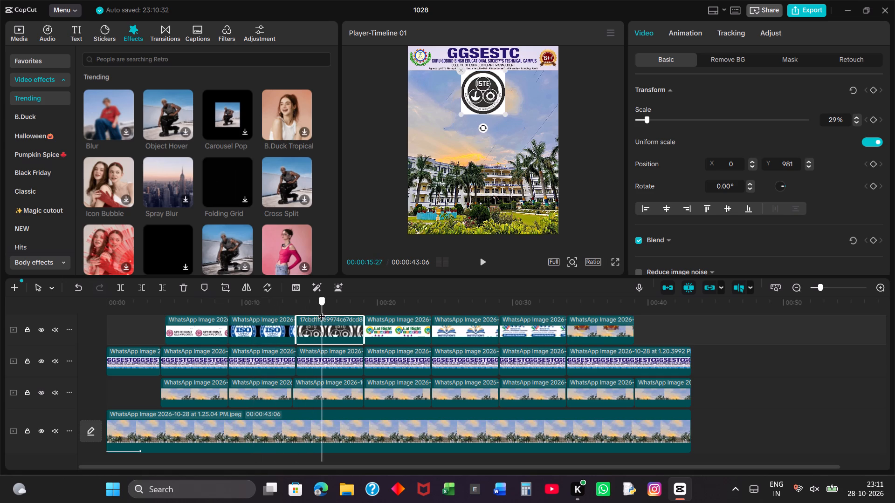
left_click_drag(322, 311, 241, 318)
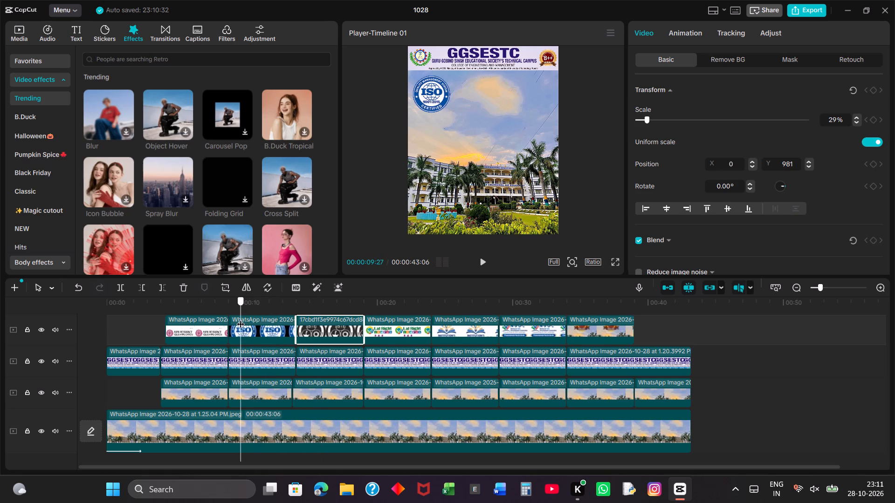
left_click_drag(241, 318, 333, 309)
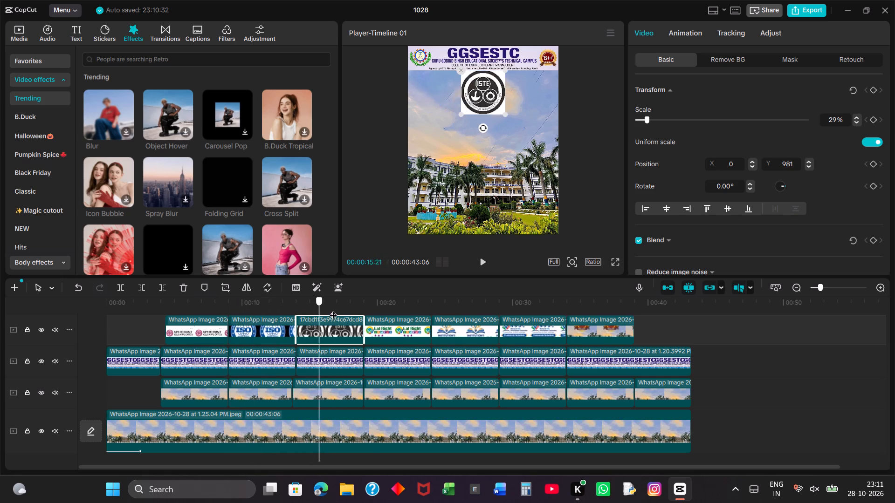
left_click_drag(333, 309, 327, 296)
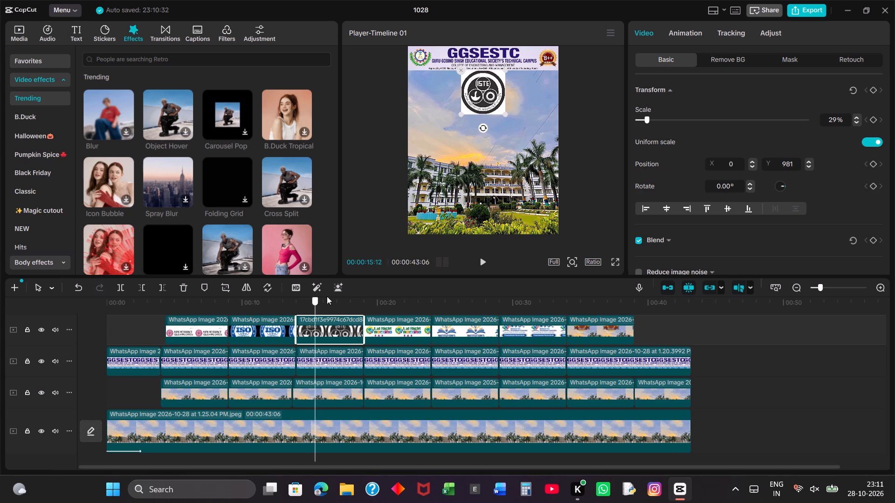
left_click_drag(327, 296, 321, 303)
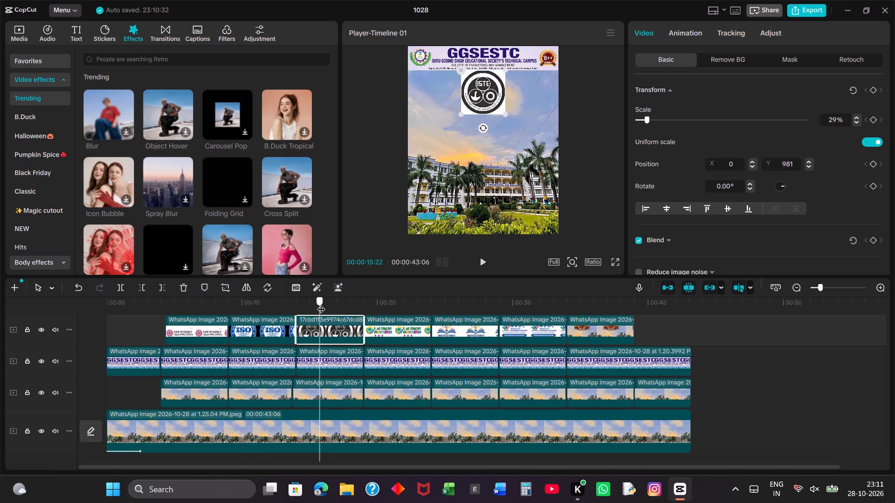
left_click_drag(321, 303, 218, 313)
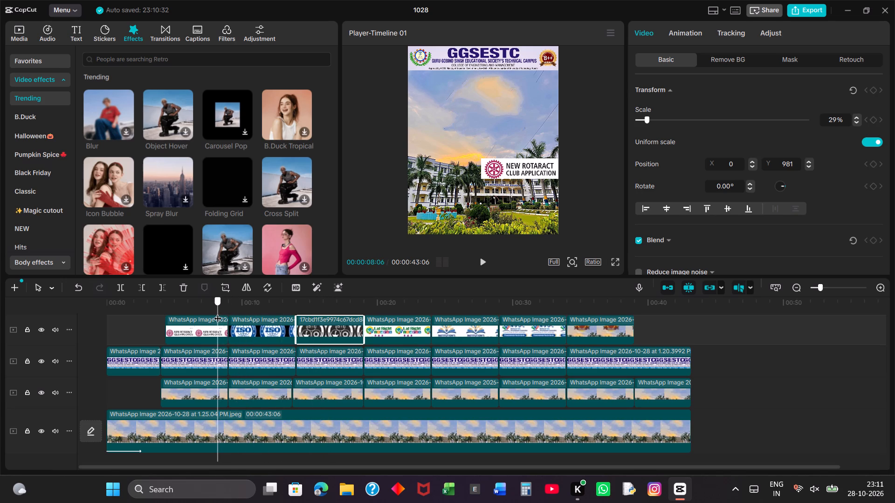
Move the ISTE logo down from beneath the header to the centre of the frame at X 0, Y 0.
left_click_drag(218, 313, 319, 296)
left_click_drag(479, 88, 477, 104)
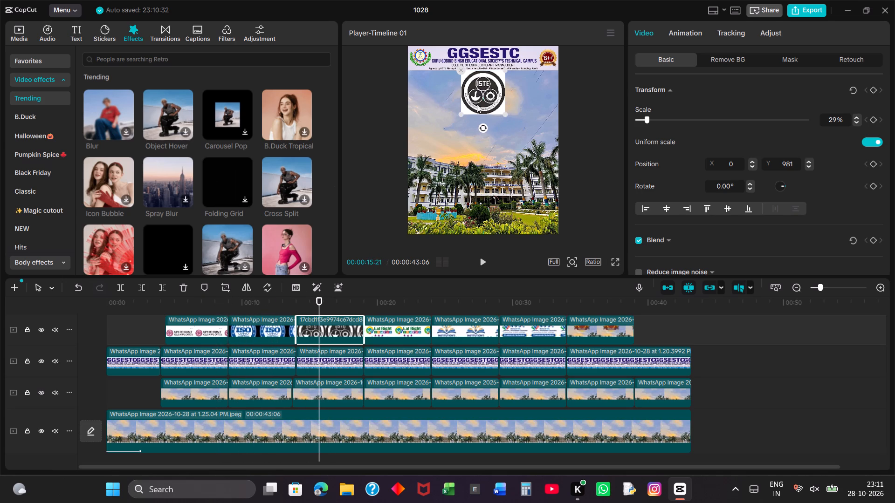
left_click_drag(477, 104, 480, 138)
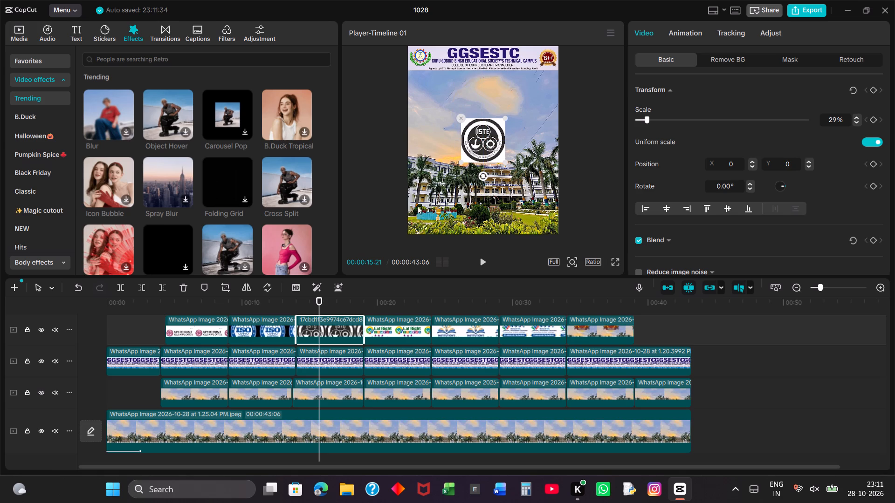
Scale the Eat Right Campus logo at 00:00:20:10 down to 45% and move it to the centre of the frame.
left_click(391, 322)
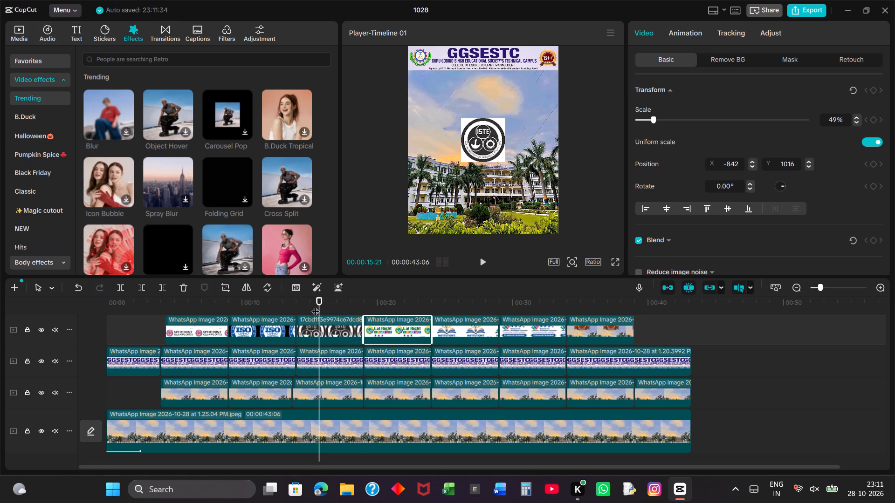
left_click_drag(316, 306, 382, 305)
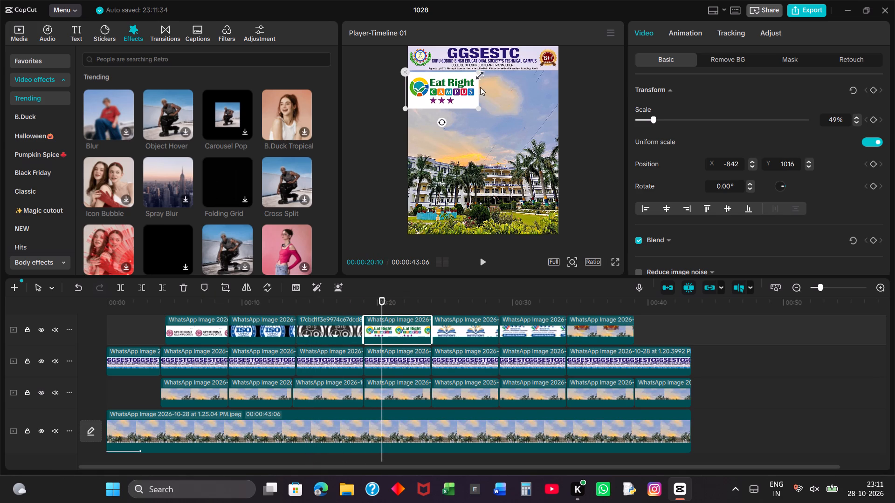
left_click_drag(477, 107, 471, 105)
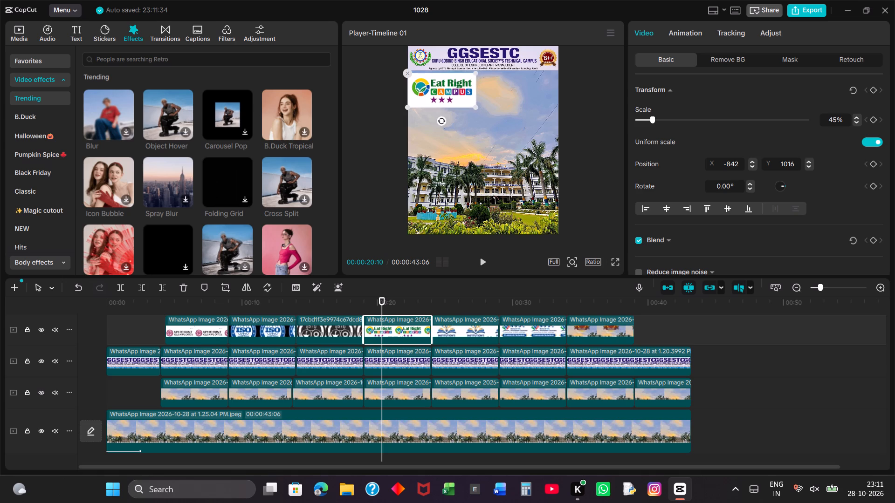
left_click_drag(453, 93, 469, 109)
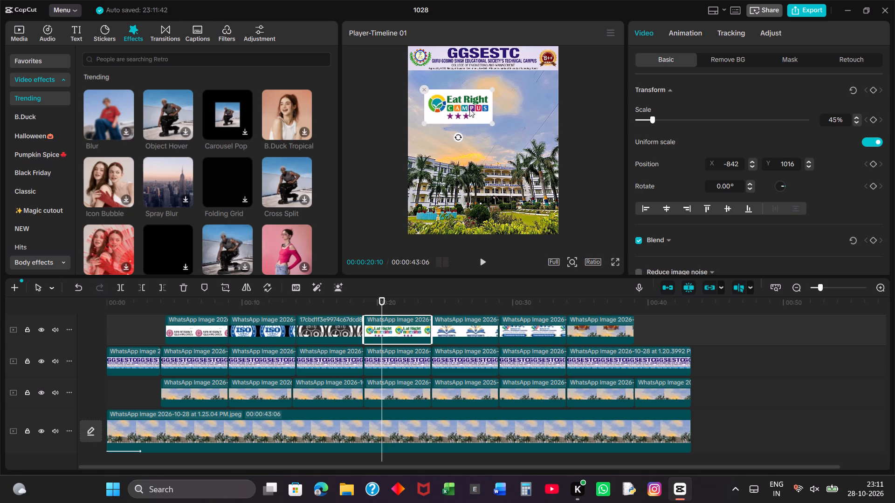
left_click_drag(469, 109, 490, 149)
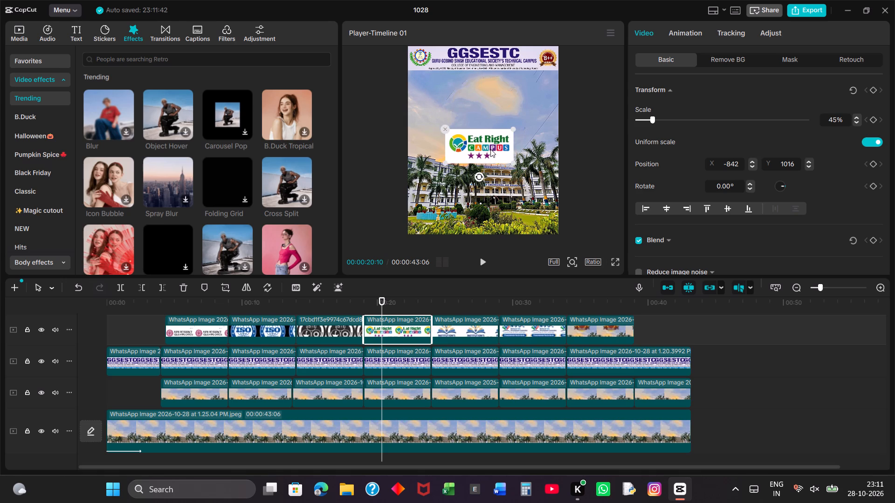
left_click_drag(490, 149, 493, 144)
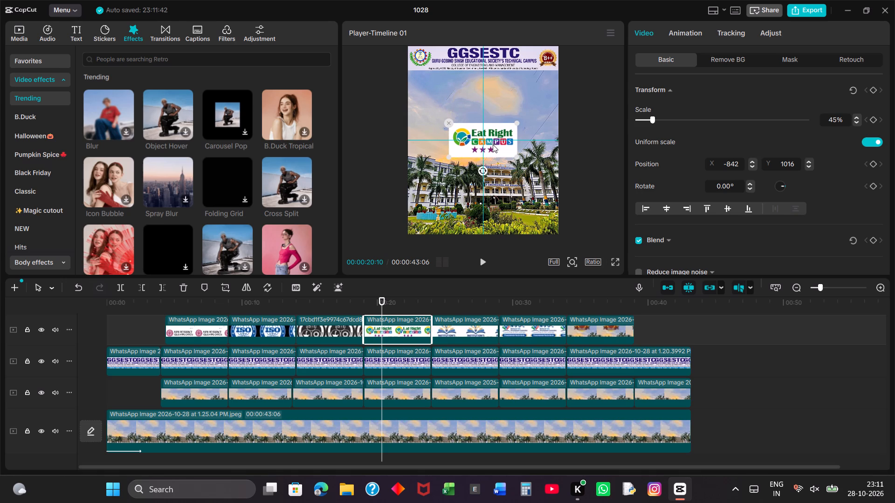
left_click_drag(493, 144, 495, 142)
Scale the Institution's Innovation Council logo at 00:00:25:08 down to 32% and move it to the centre of the frame.
left_click(457, 326)
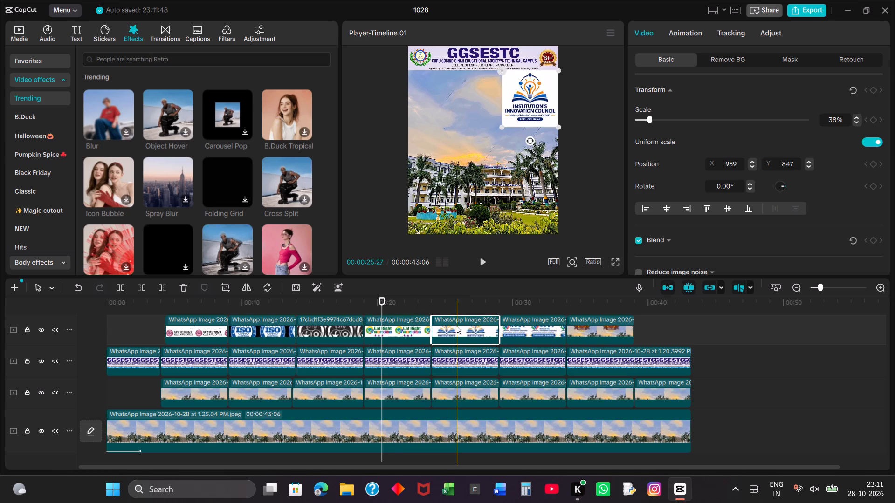
left_click_drag(384, 302, 448, 302)
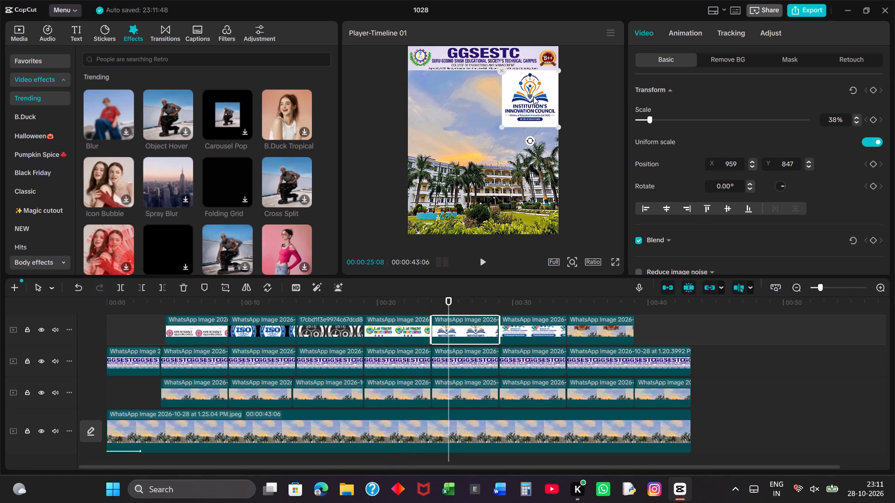
left_click_drag(559, 126, 541, 111)
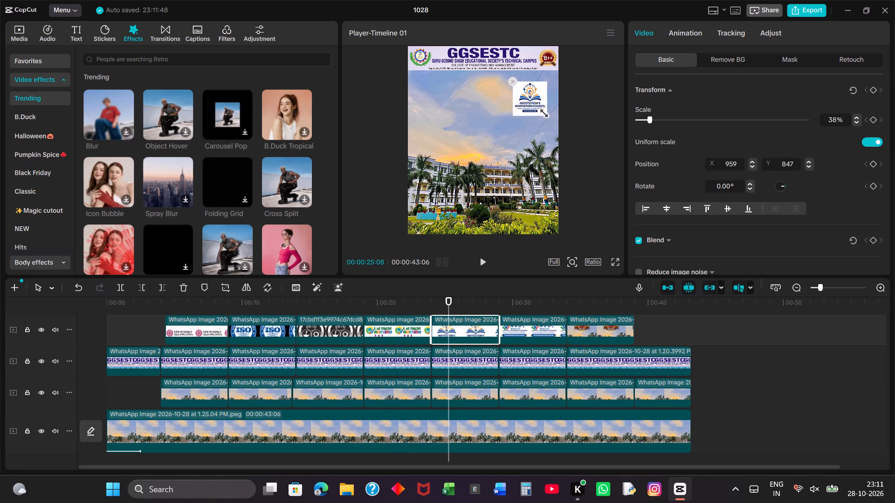
left_click_drag(541, 111, 541, 111)
left_click_drag(546, 115, 547, 116)
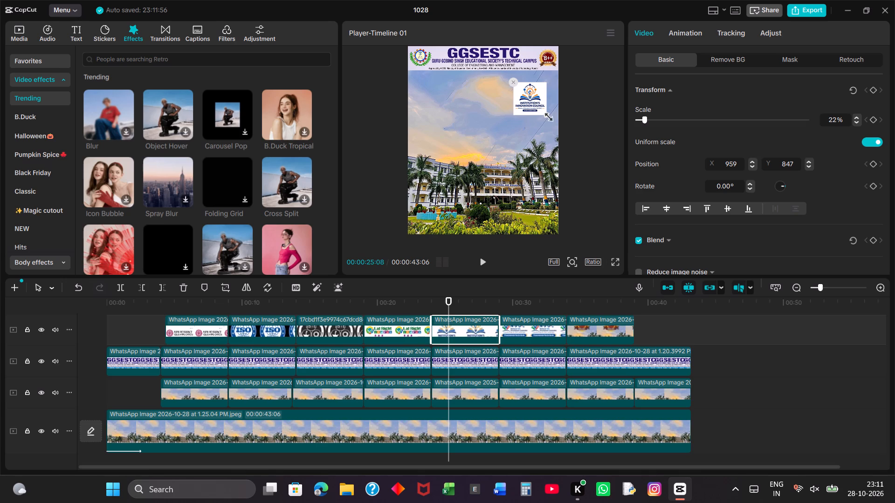
left_click_drag(547, 116, 560, 125)
left_click_drag(536, 96, 490, 139)
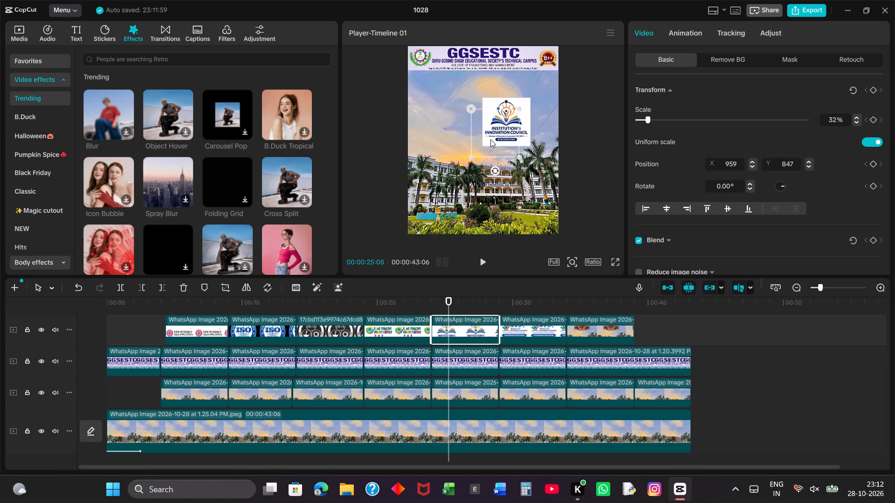
left_click_drag(490, 139, 493, 136)
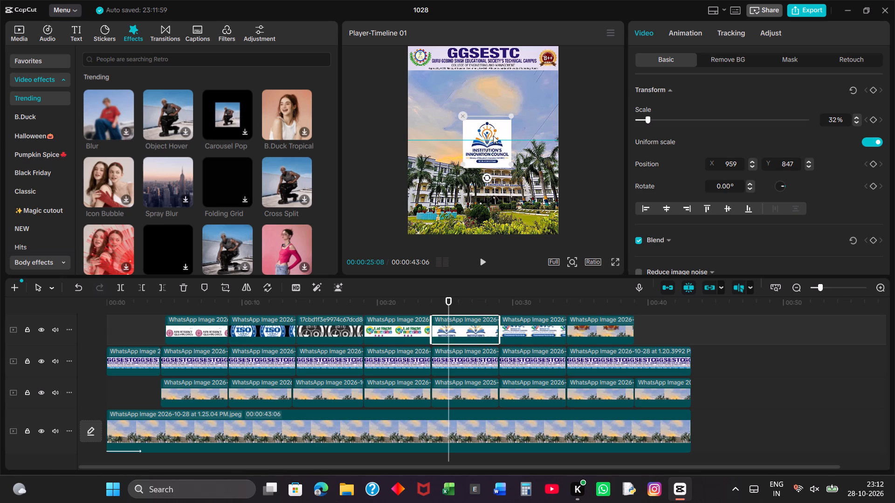
left_click_drag(493, 136, 488, 134)
Select the NSDC Training Provider logo clip in the overlay track.
left_click(519, 322)
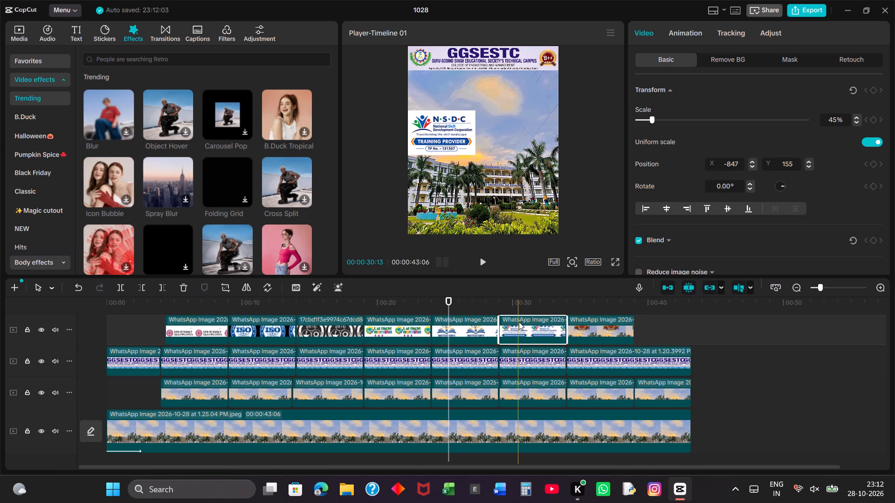
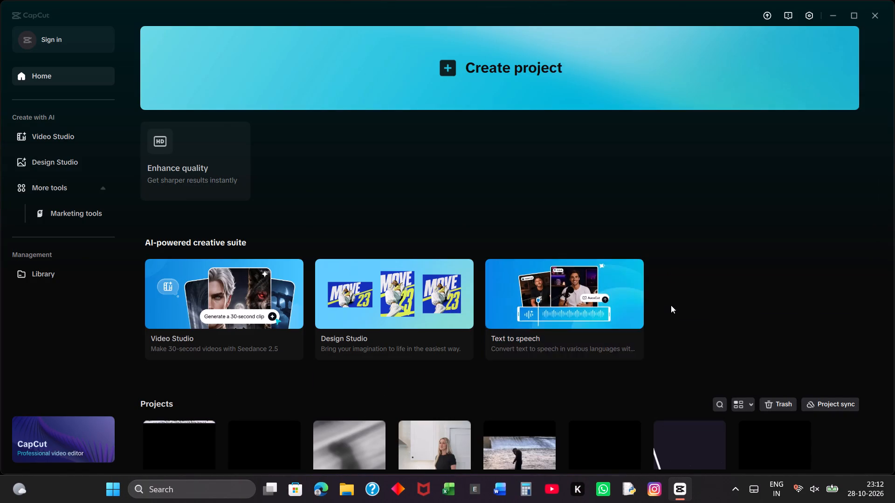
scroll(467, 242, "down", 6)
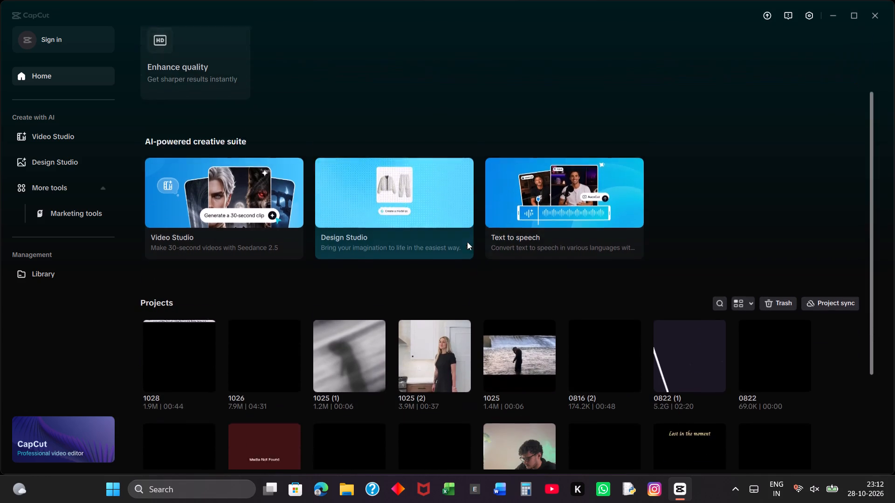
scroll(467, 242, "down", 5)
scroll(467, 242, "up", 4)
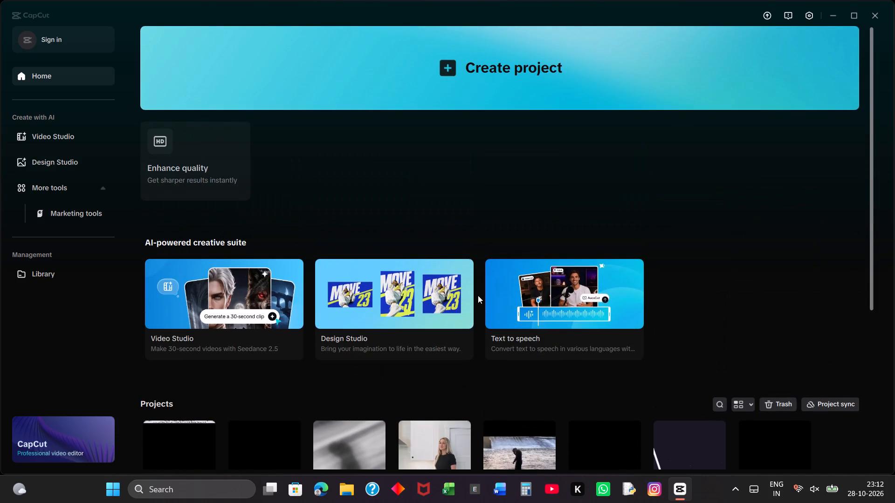
Open the Marketing tools page among the additional AI creation tools.
left_click(99, 190)
left_click(99, 190)
left_click(77, 216)
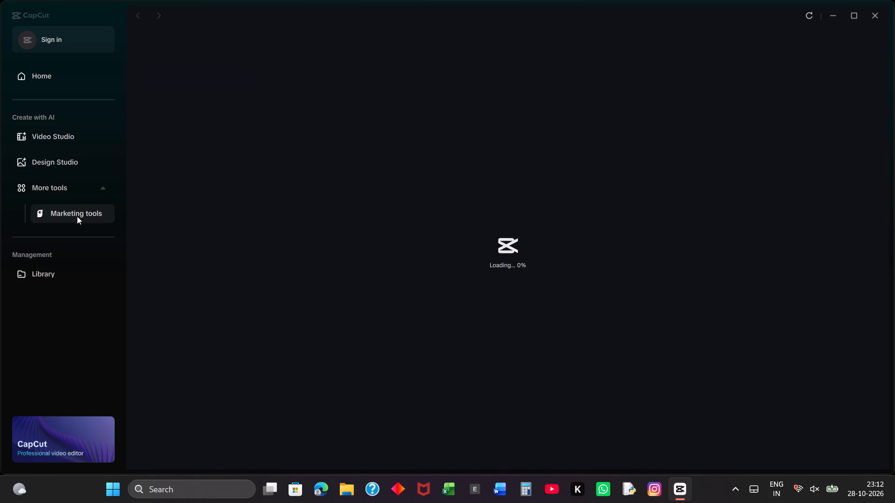
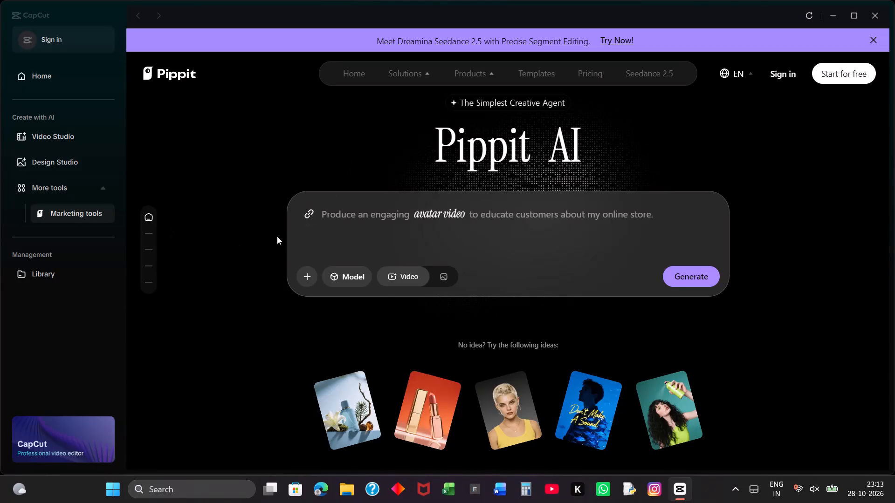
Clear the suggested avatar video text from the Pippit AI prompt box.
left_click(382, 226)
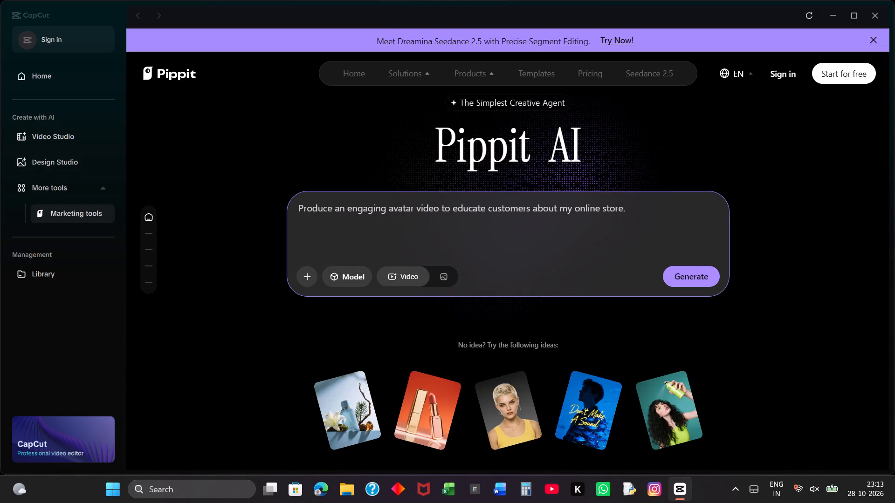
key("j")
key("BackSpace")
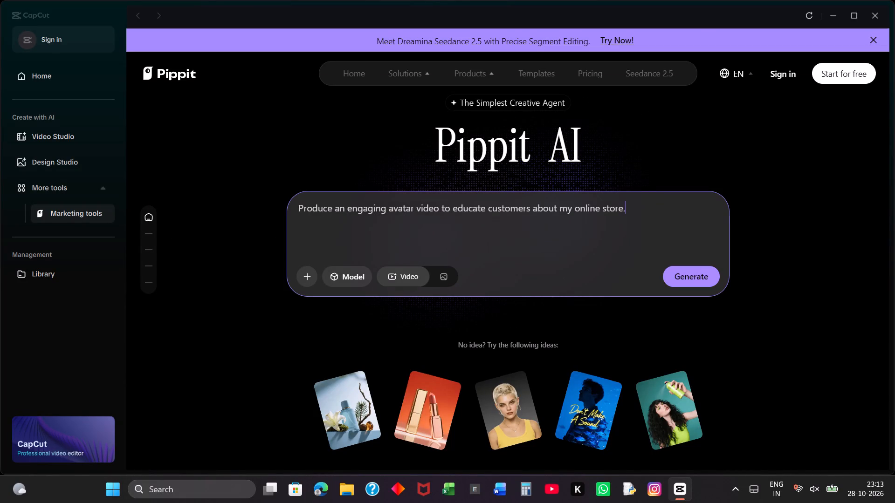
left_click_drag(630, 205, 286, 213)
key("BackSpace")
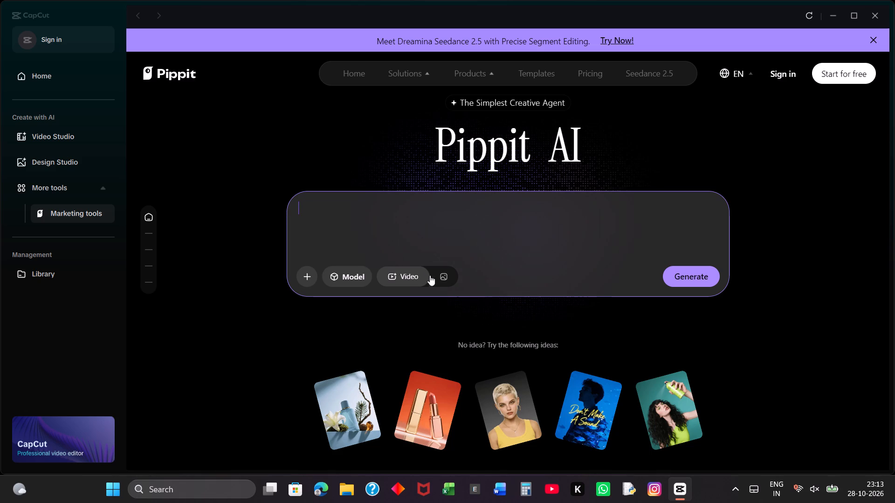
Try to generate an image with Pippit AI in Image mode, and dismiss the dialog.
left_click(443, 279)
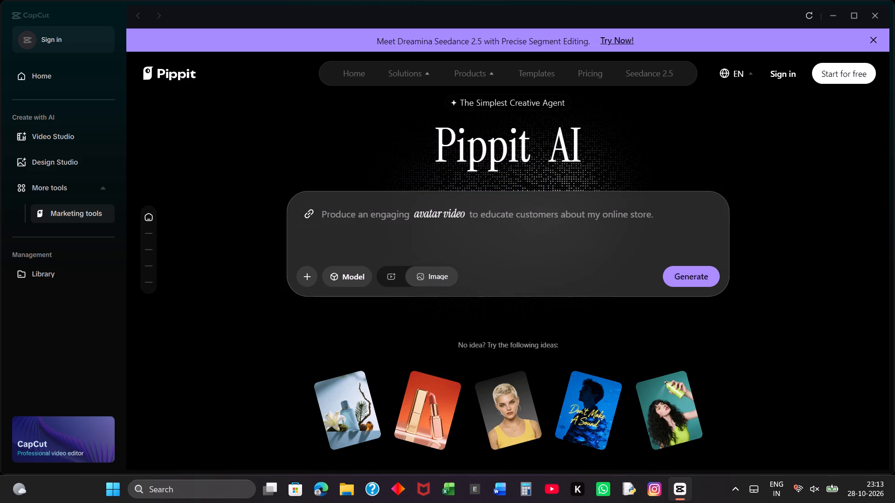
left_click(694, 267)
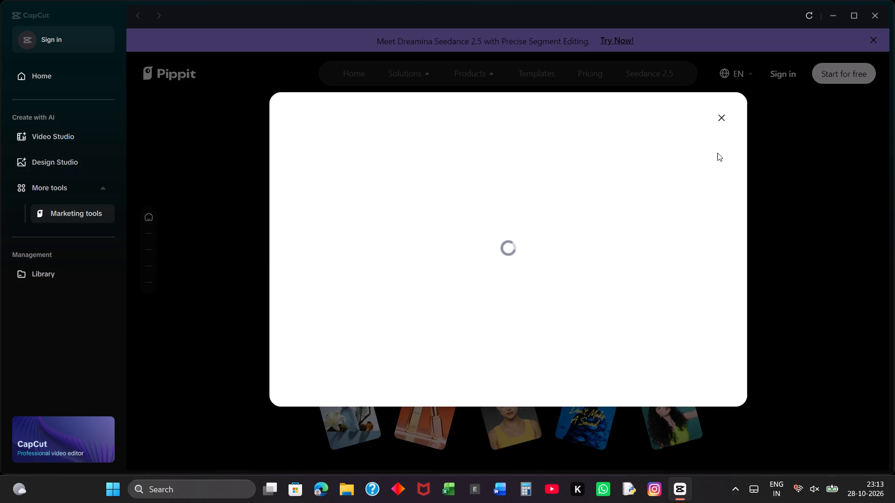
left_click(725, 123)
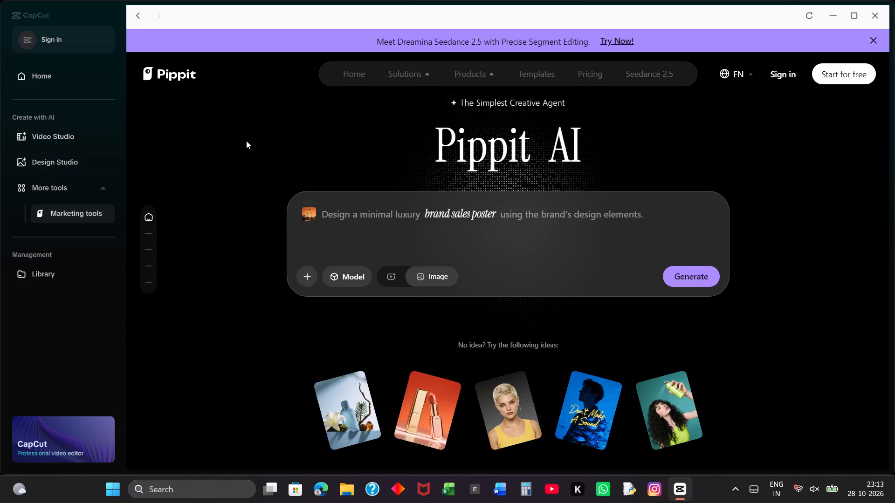
Open Design Studio and look through its Inspiration gallery.
left_click(44, 158)
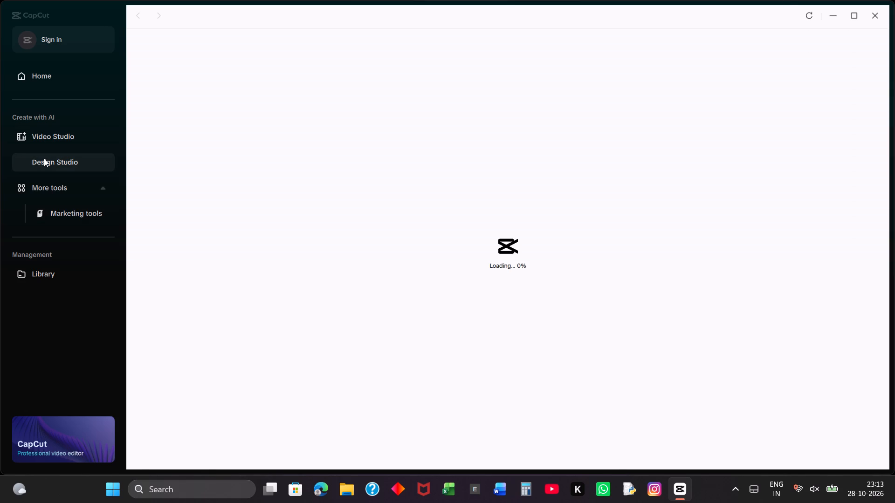
left_click_drag(55, 124, 49, 131)
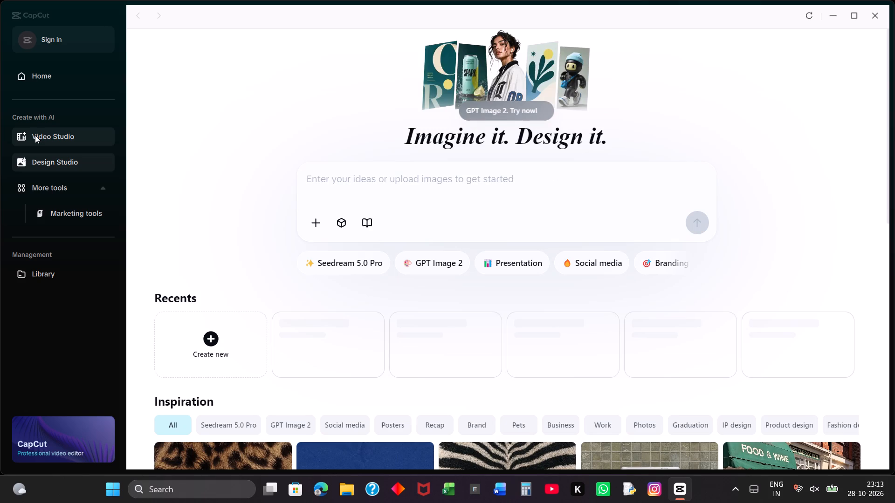
scroll(305, 224, "down", 4)
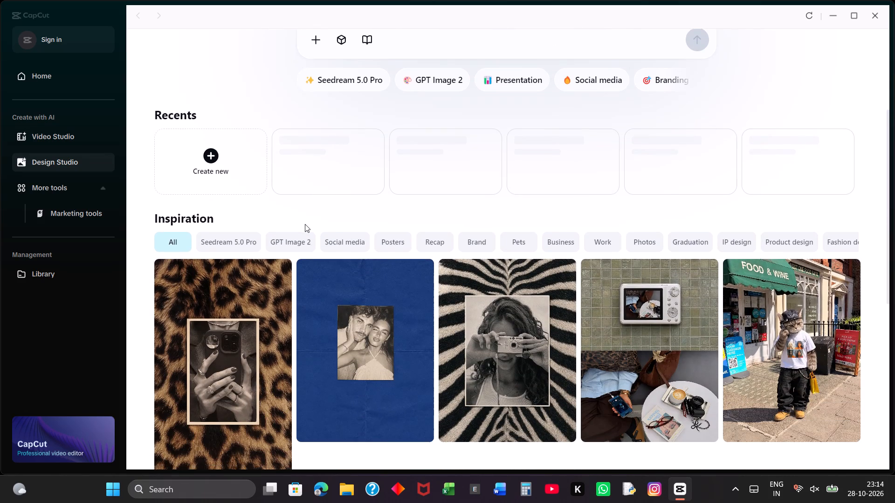
scroll(305, 224, "down", 1)
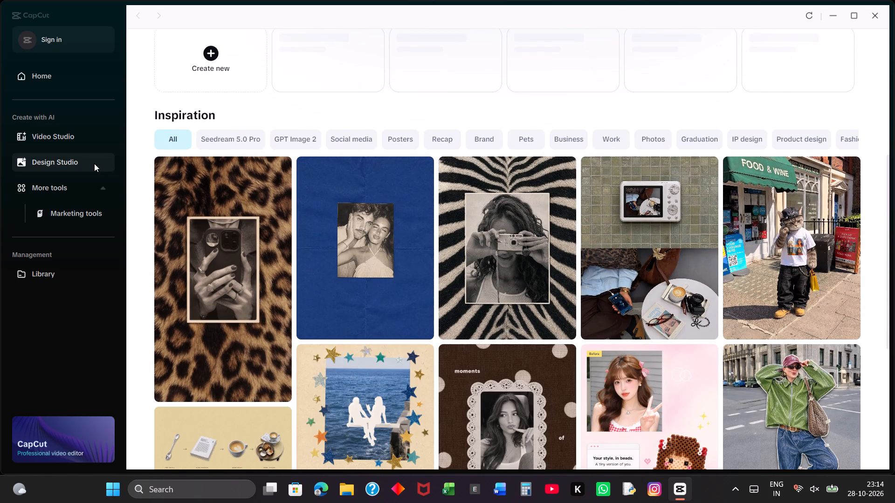
Open the Video Studio page among the AI creation tools.
left_click(62, 139)
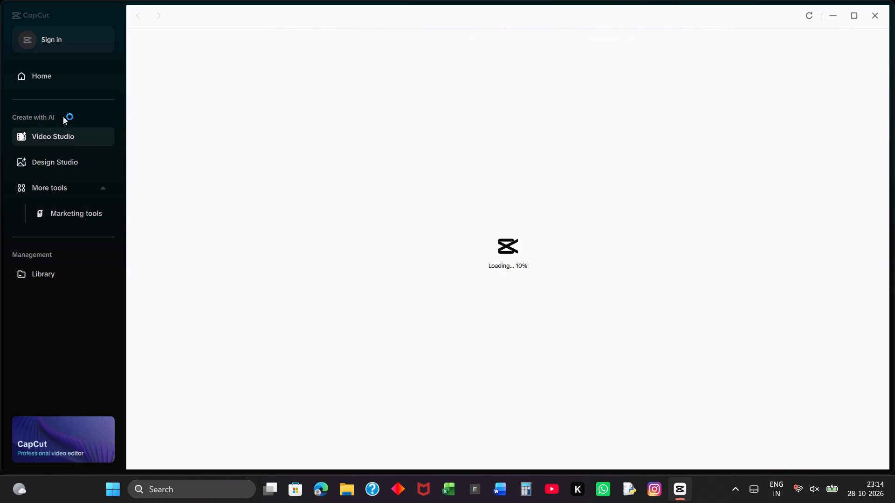
Return to the Home page and look through the full list of saved projects.
left_click(52, 76)
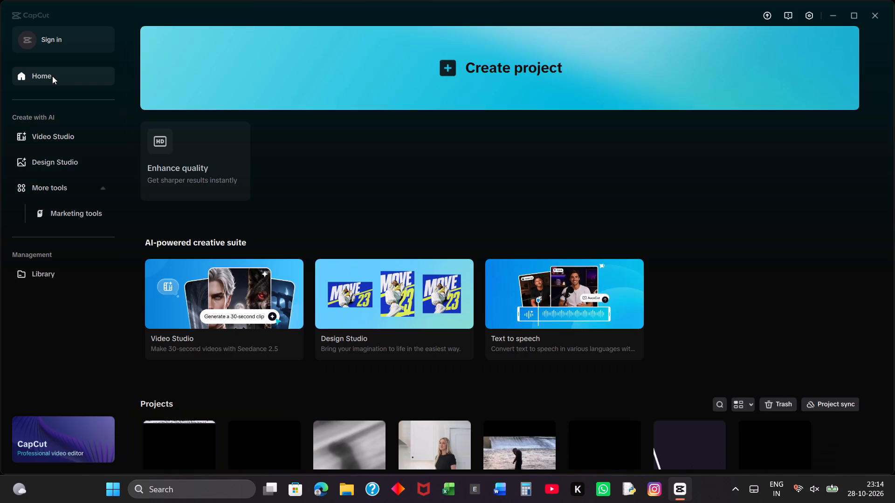
scroll(358, 209, "down", 1)
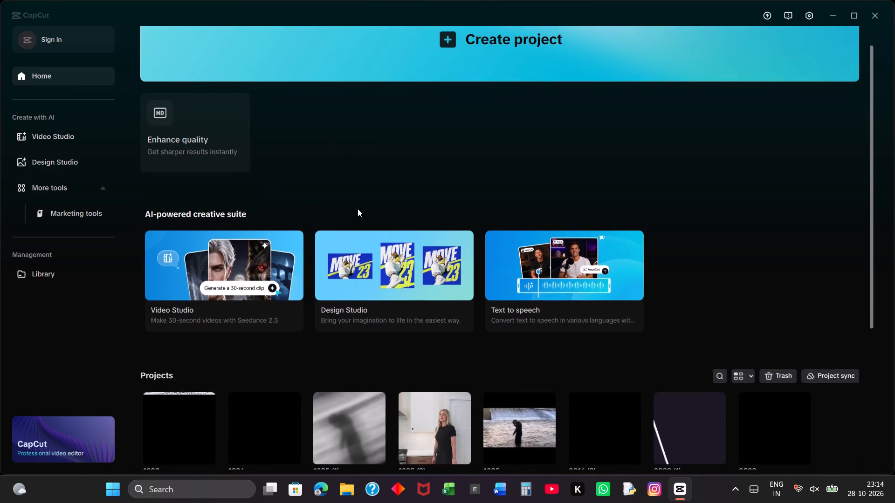
scroll(358, 209, "down", 11)
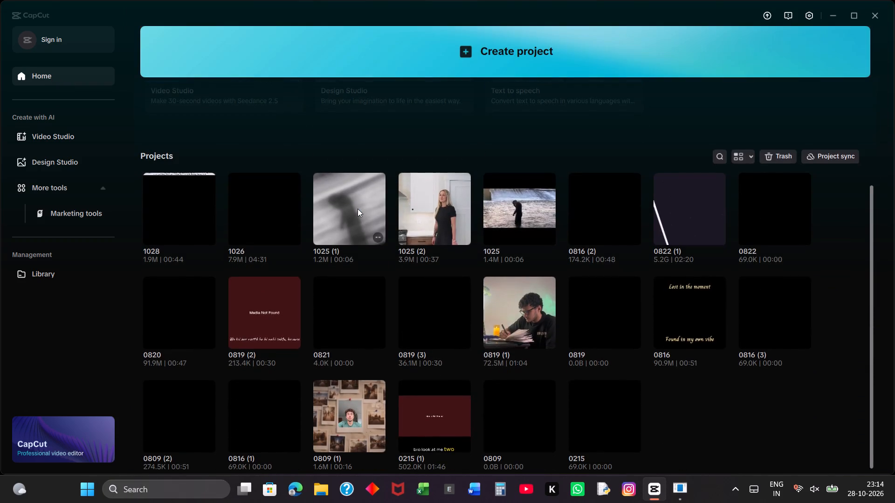
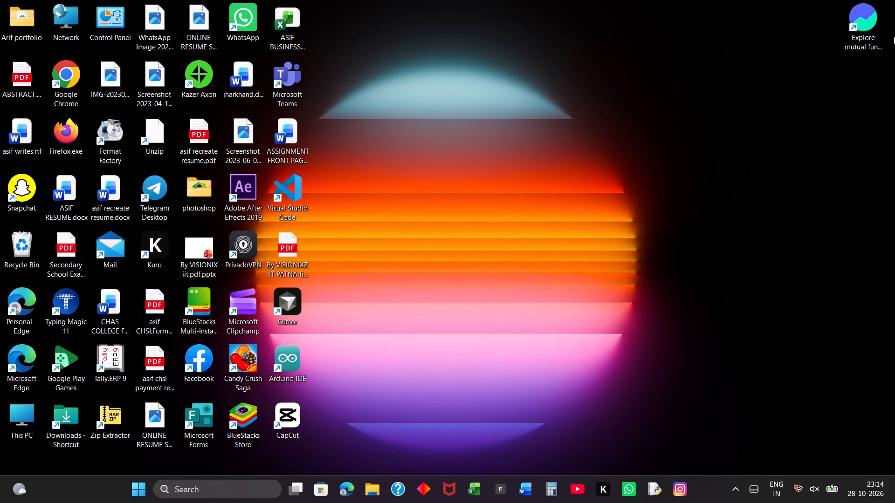
Disconnect the active VPN connection "vpn 1" in the Windows quick settings.
left_click(805, 487)
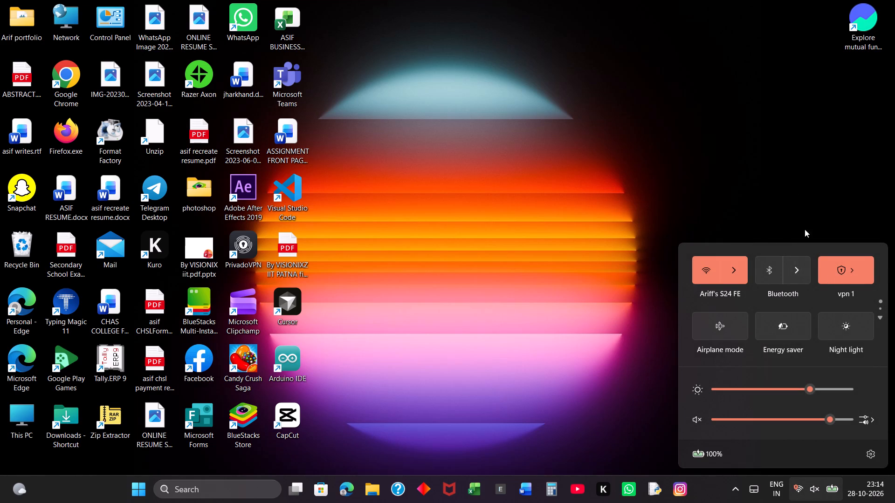
left_click(840, 279)
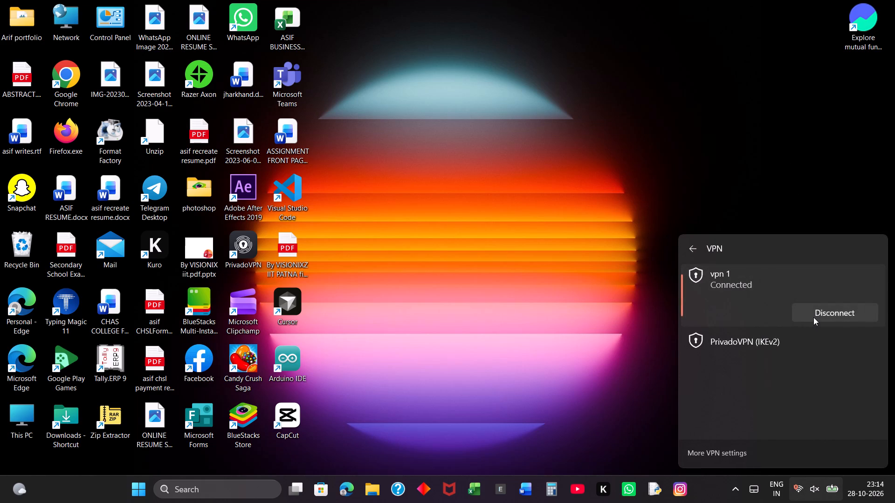
left_click(823, 309)
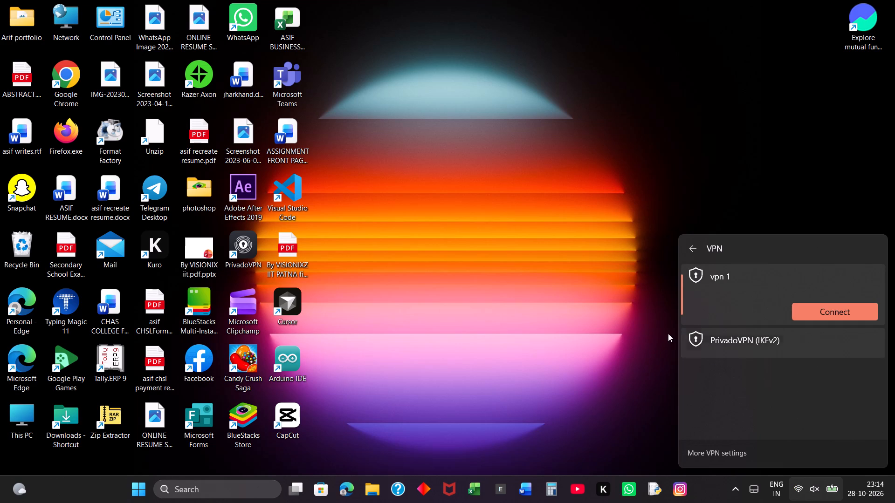
left_click(613, 333)
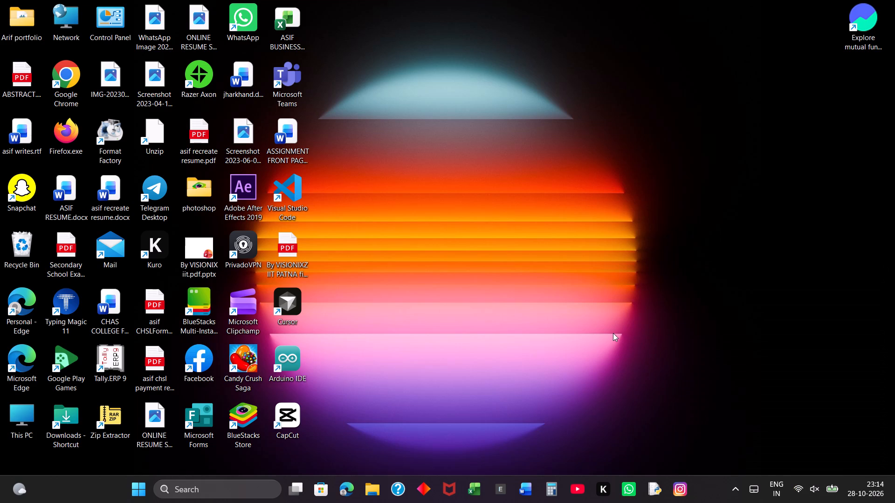
Turn off the computer's Wi-Fi, disconnecting it from the current wireless network.
left_click(806, 484)
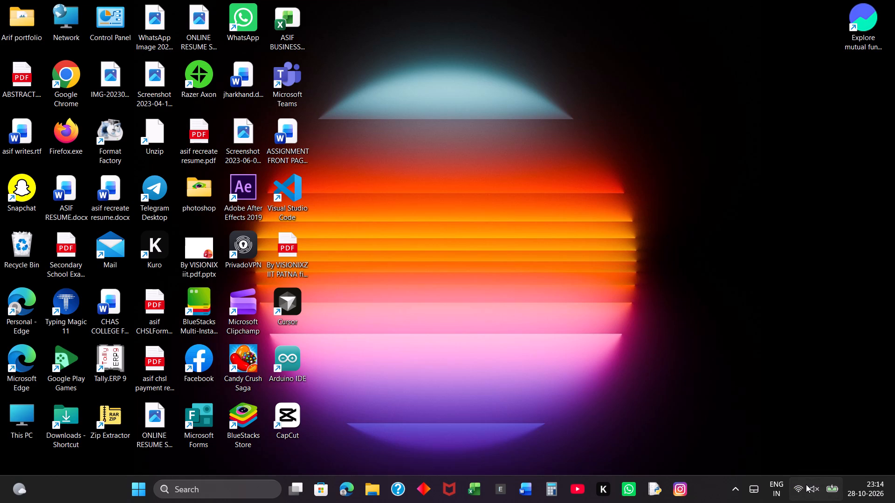
left_click(801, 483)
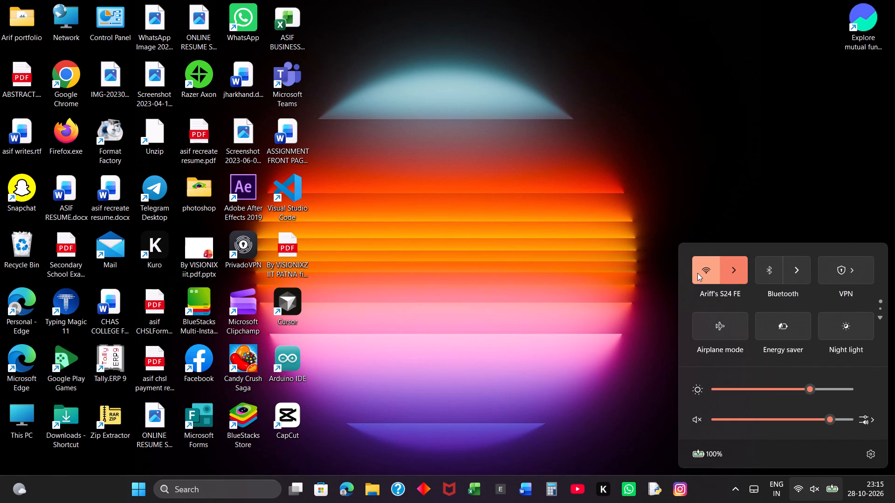
left_click(697, 273)
left_click(598, 300)
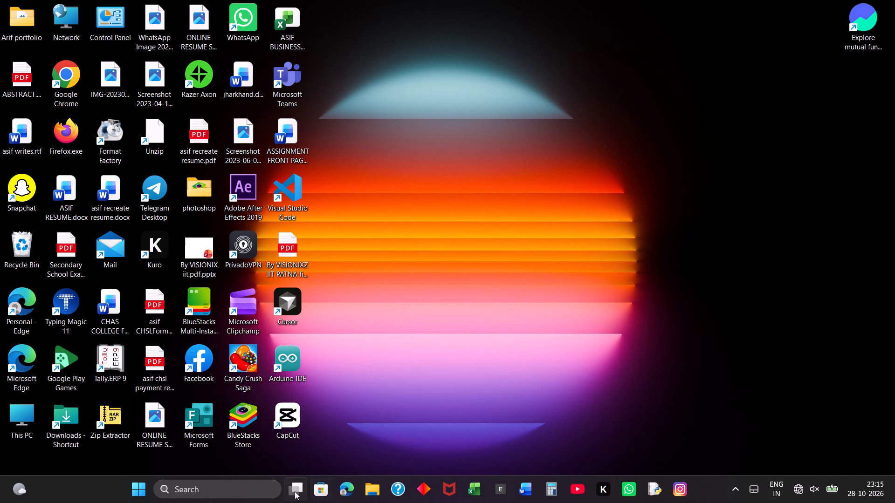
Open the Windows power options with the lock, sleep, shut down and restart choices.
left_click(145, 485)
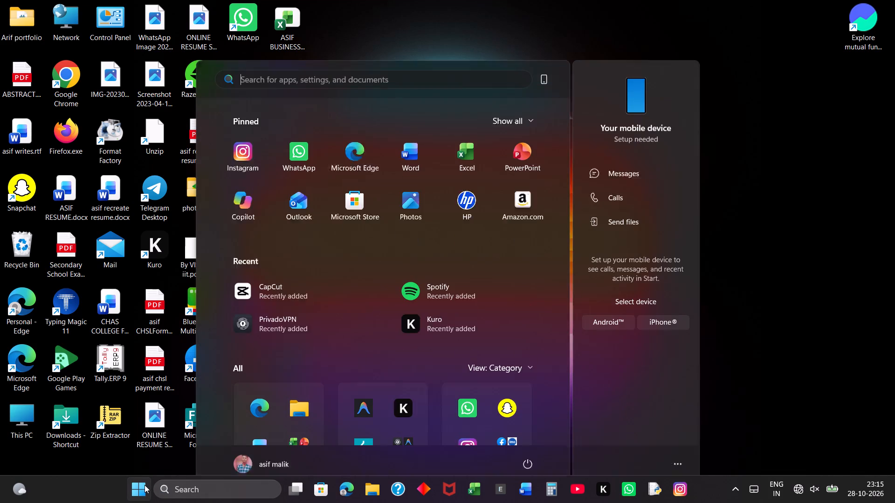
left_click(523, 440)
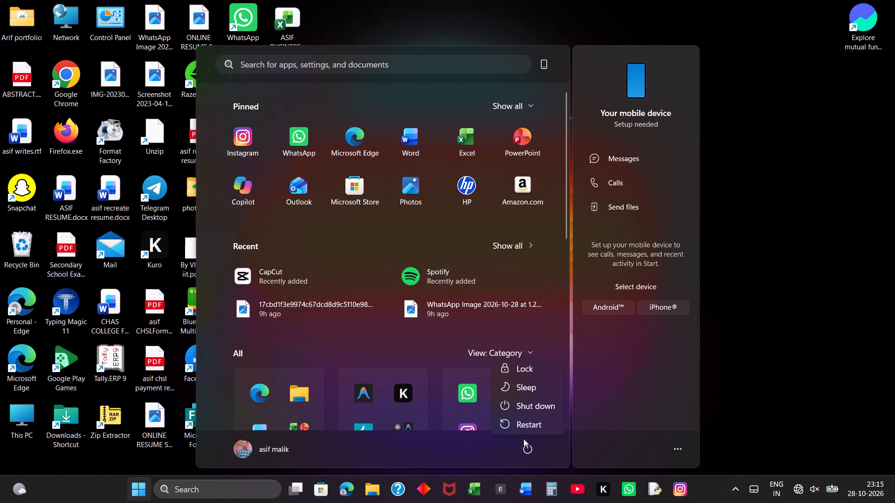